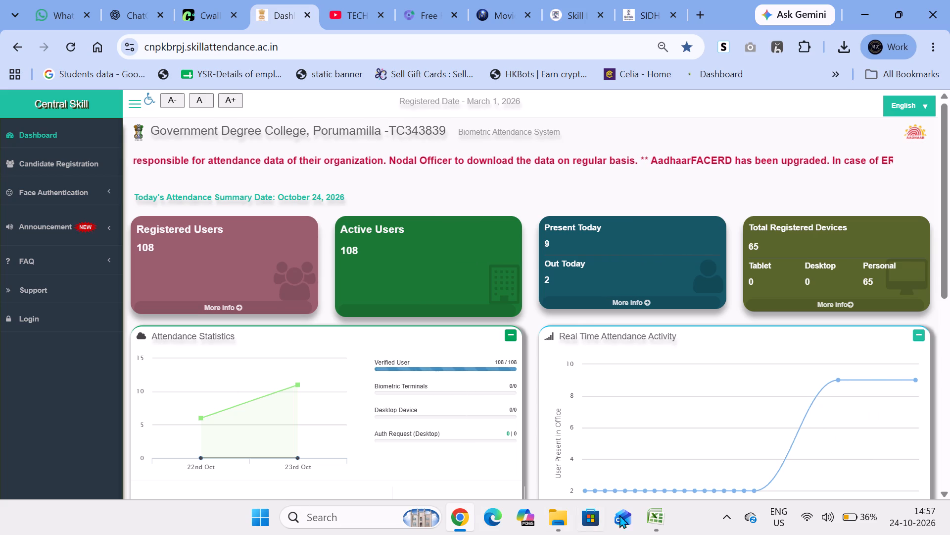
Switch to the Attendance Report 24-10-2026 workbook in Excel and review the Hours Attendance % column down to the last candidate.
left_click(665, 515)
left_click(709, 461)
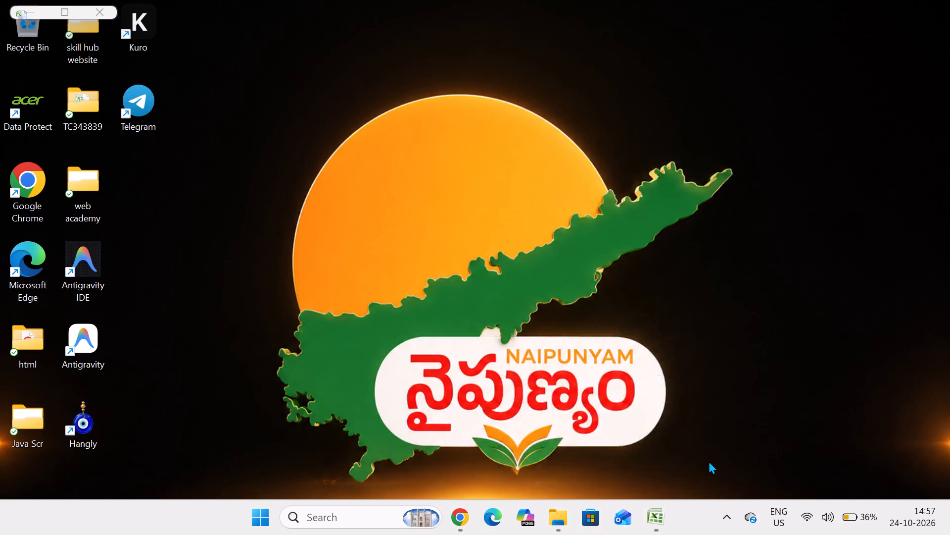
left_click(351, 257)
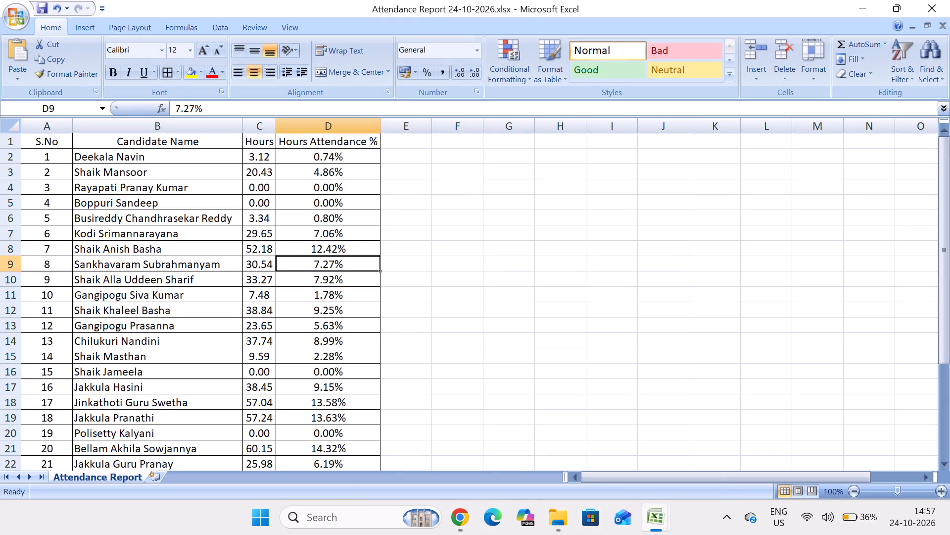
key("Up")
key("Down")
key("Down")
key("Down")
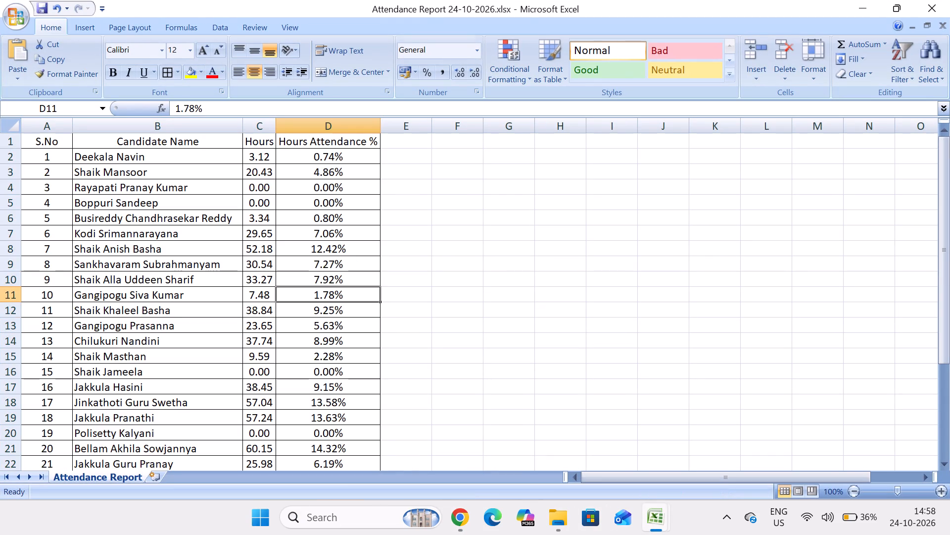
key("Down")
key("Down")
key("Down")
key("Down")
key("Down")
key("Down")
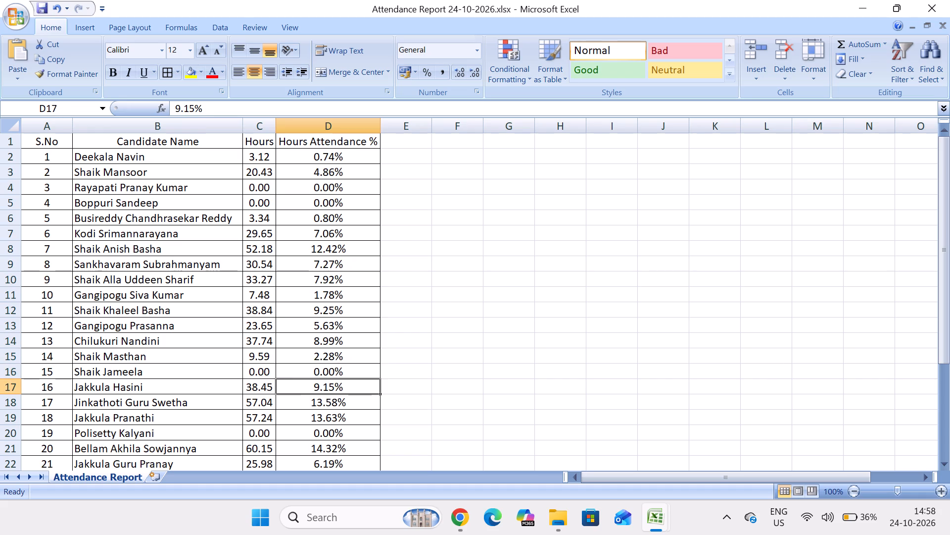
key("Down")
key("Down")
key("Down")
key("Down")
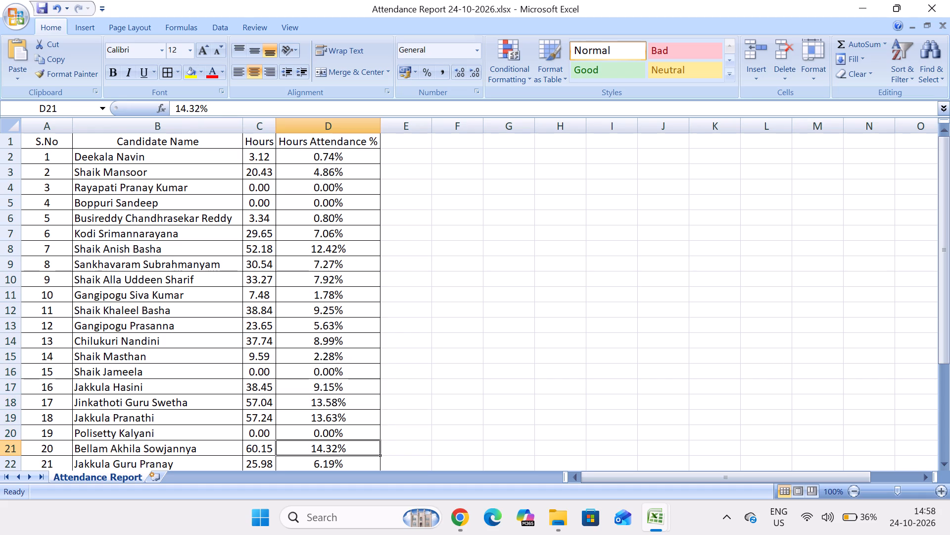
key("Down")
key("Down")
key("Down")
key("Down")
key("Down")
key("Down")
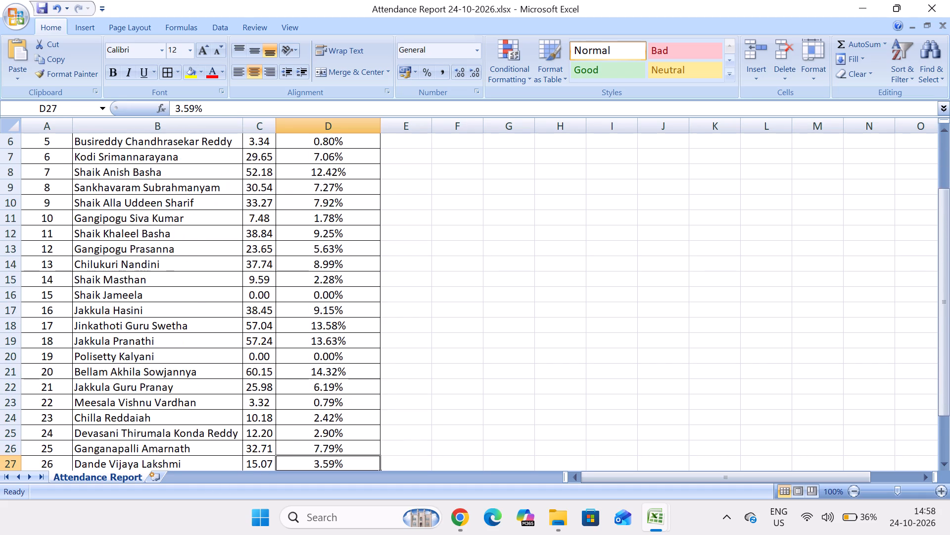
key("Down")
key("Down")
key("Down")
key("Down")
key("Down")
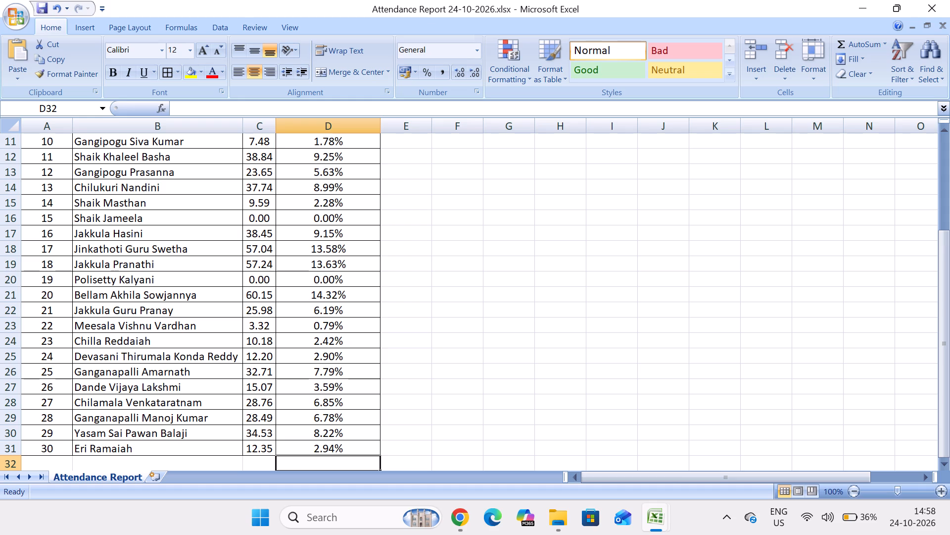
Examine individual candidates' names, hours and attendance percentages in the middle and lower rows of the attendance table.
left_click(241, 371)
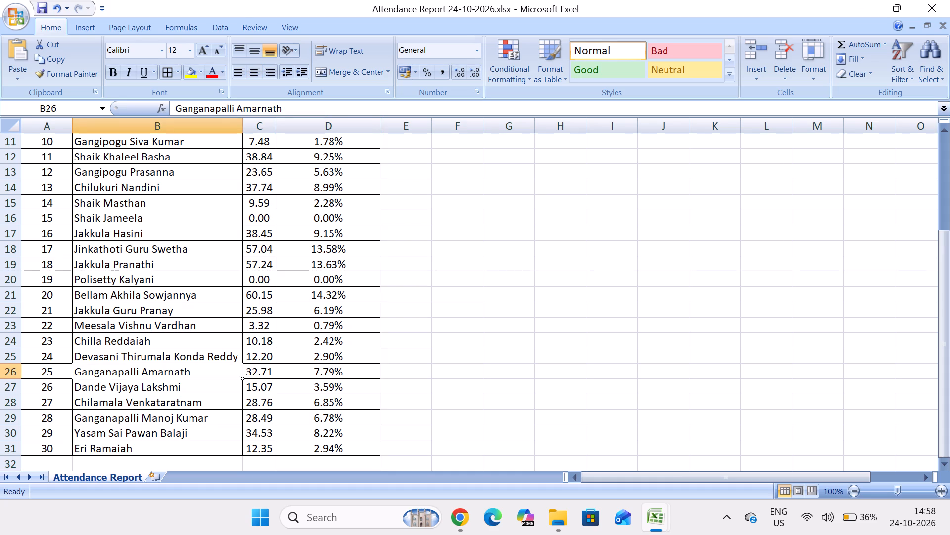
left_click(182, 306)
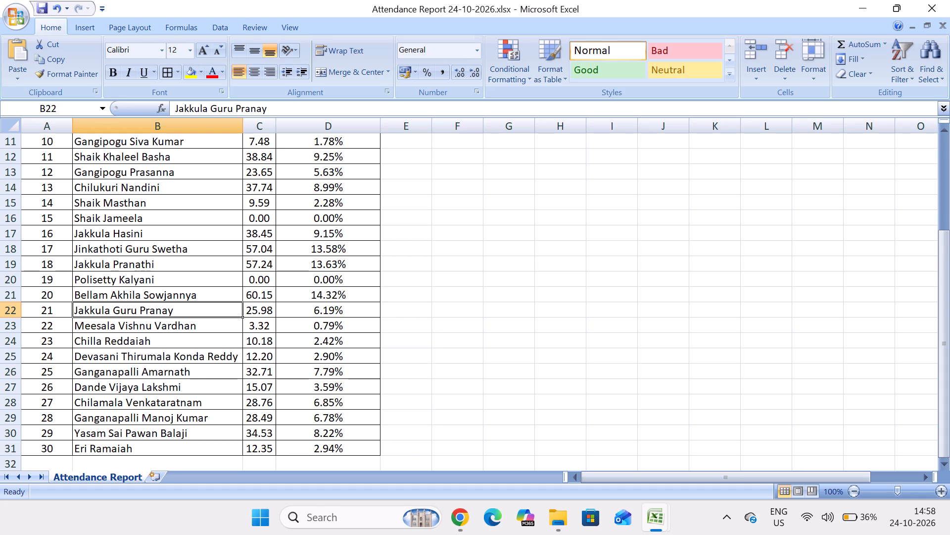
left_click(261, 301)
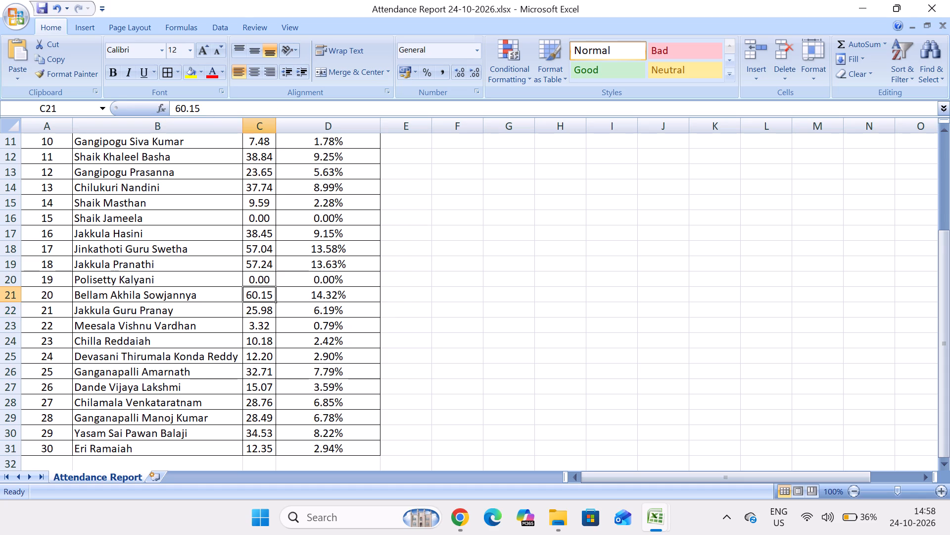
left_click(316, 301)
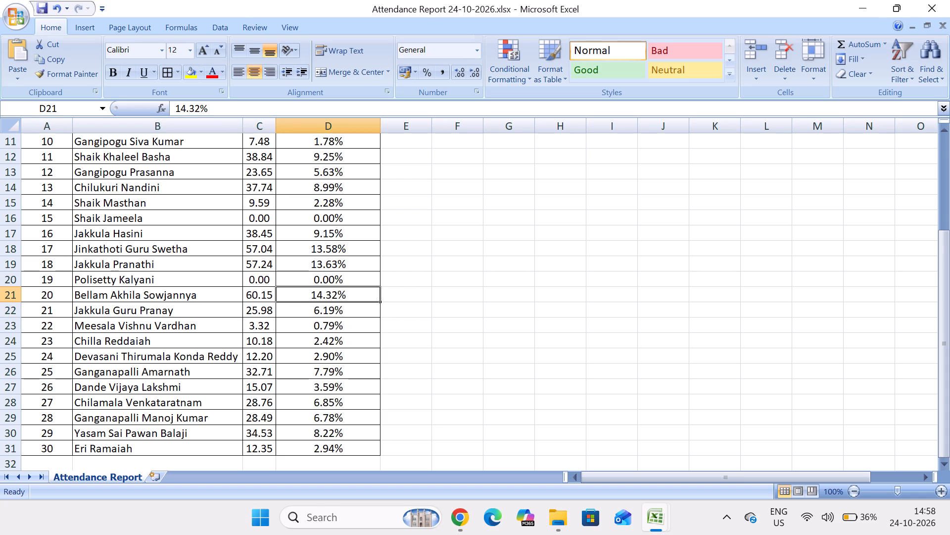
left_click(323, 175)
left_click(262, 174)
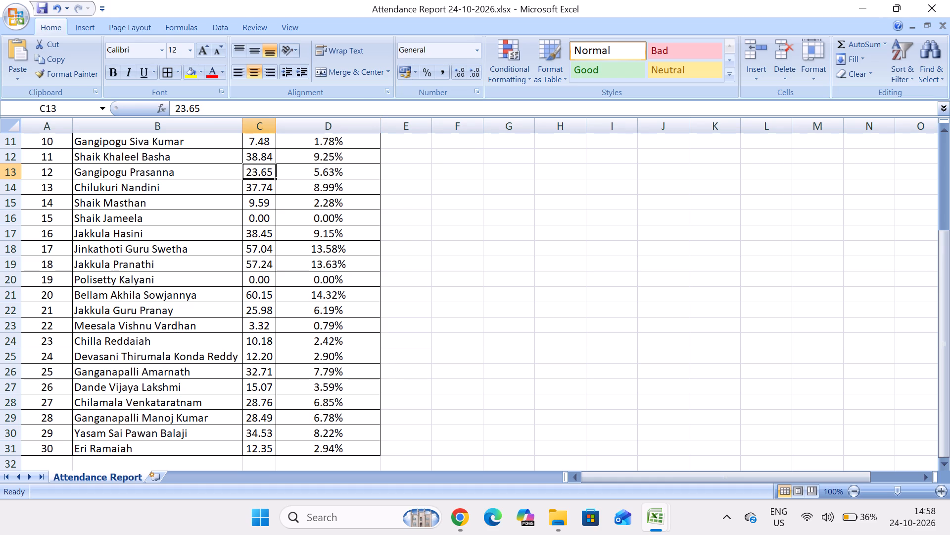
left_click(266, 226)
left_click(264, 212)
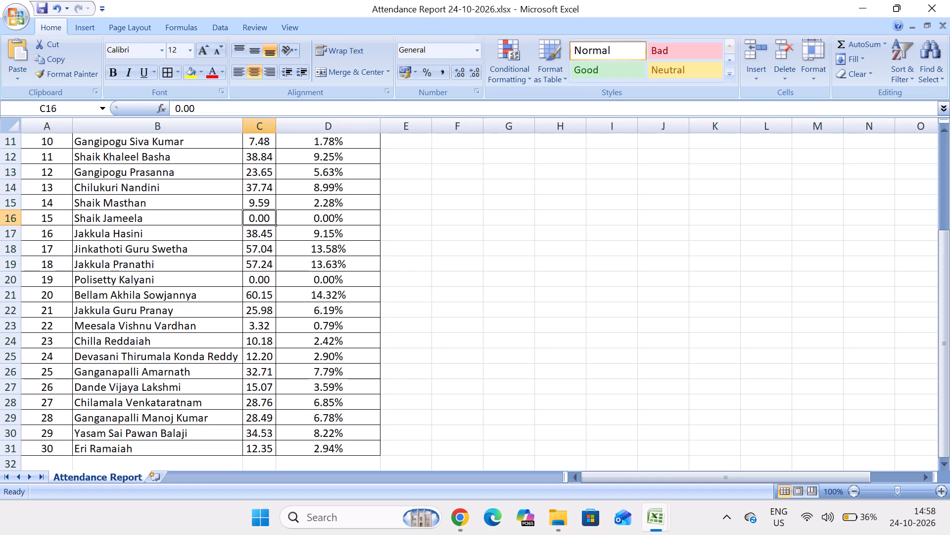
left_click(261, 207)
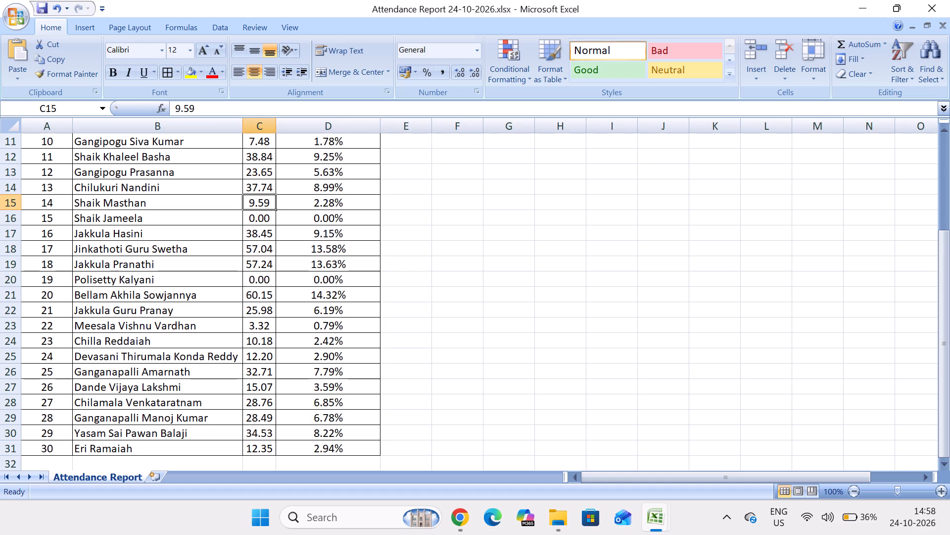
left_click(202, 217)
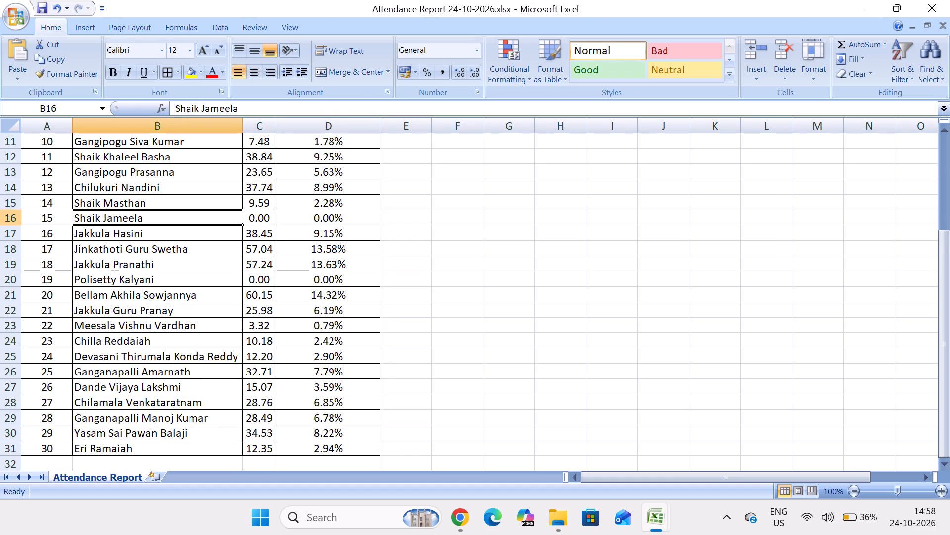
left_click(212, 254)
left_click(301, 249)
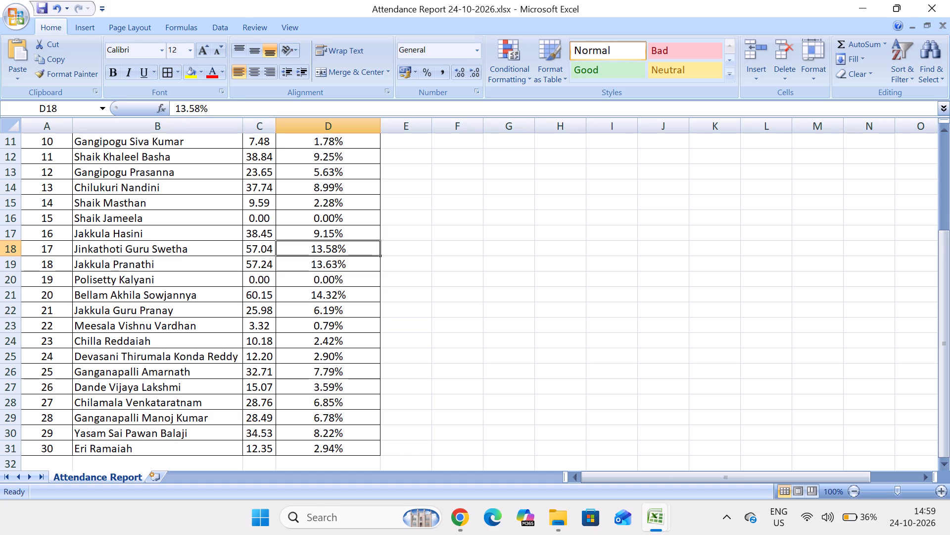
Review the attendance percentages through the end of the table, and check the hours of the last few candidates.
key("Down")
key("Down")
key("Down")
key("Down")
key("Down")
key("Down")
key("Down")
key("Down")
key("Down")
key("Down")
key("Down")
key("Down")
key("Down")
key("Down")
key("Down")
key("Down")
key("Down")
key("Down")
key("Down")
key("Down")
key("Up")
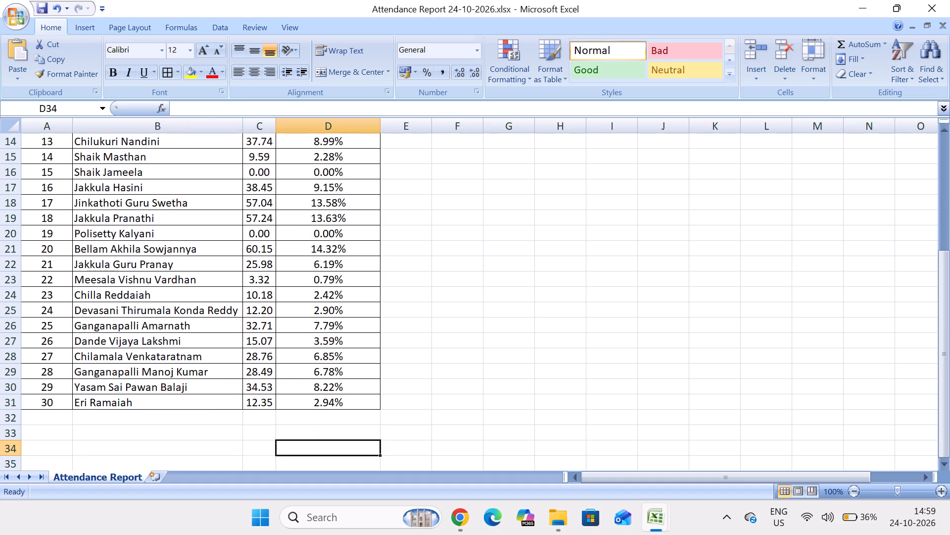
key("Up")
key("Up")
key("Up")
key("Up")
key("Up")
key("Up")
key("Up")
key("Up")
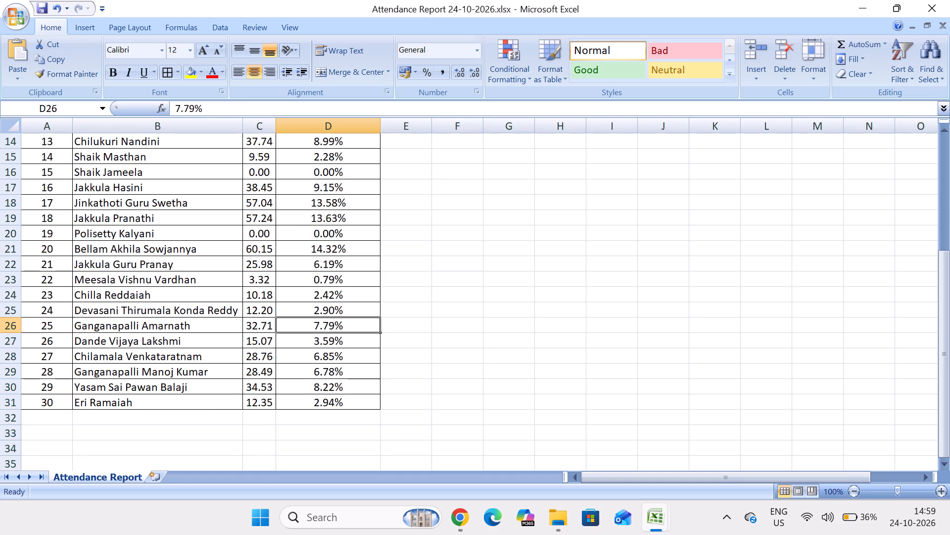
key("Up")
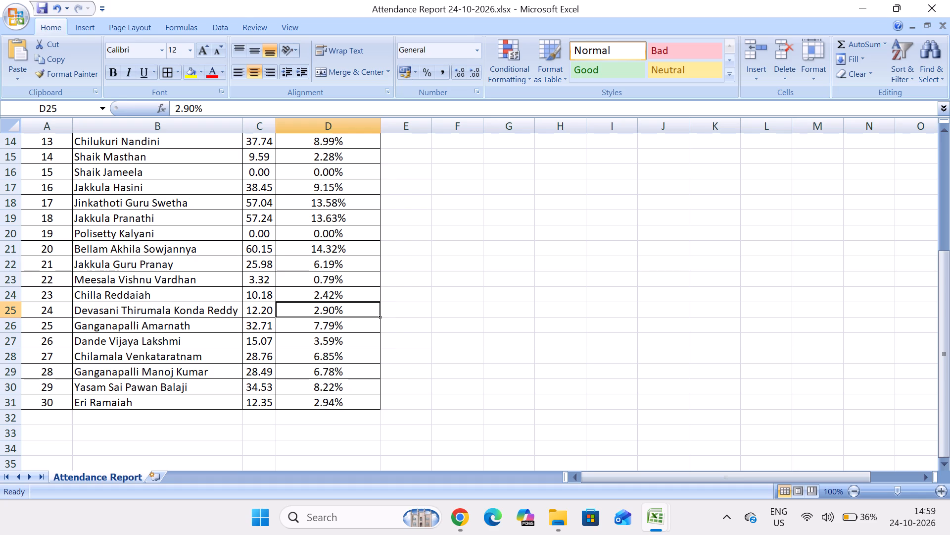
left_click(257, 347)
key("Down")
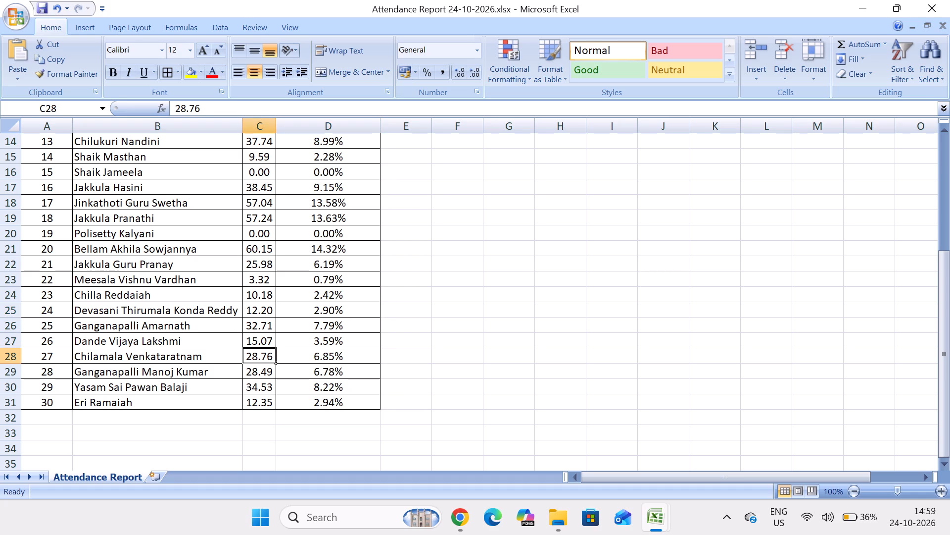
key("Down")
key("Down")
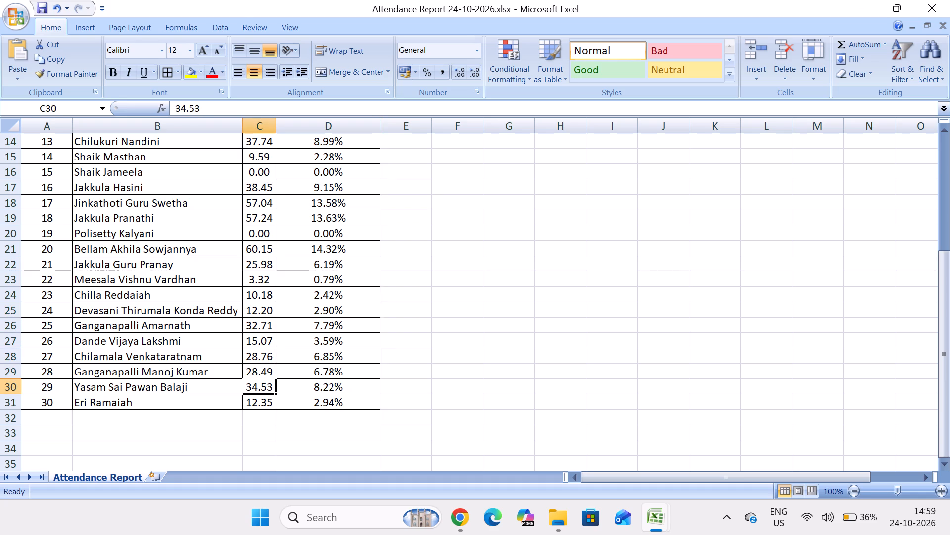
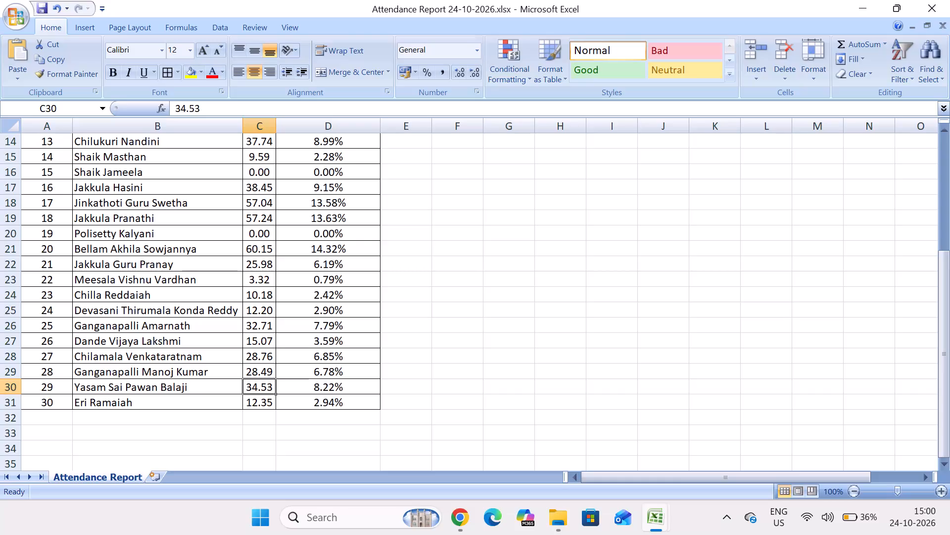
Review the candidates' Hours values from the last candidate back up to the column header.
left_click(268, 278)
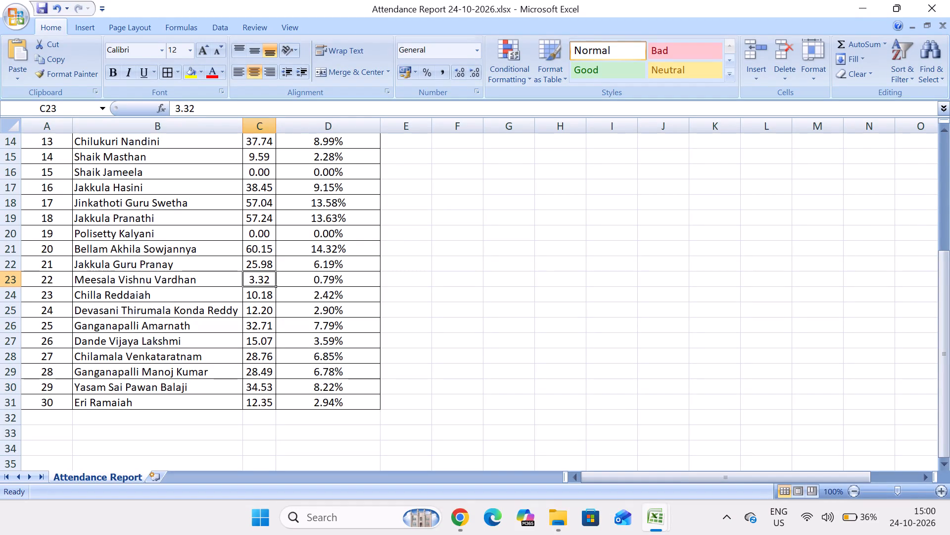
left_click(257, 403)
key("Up")
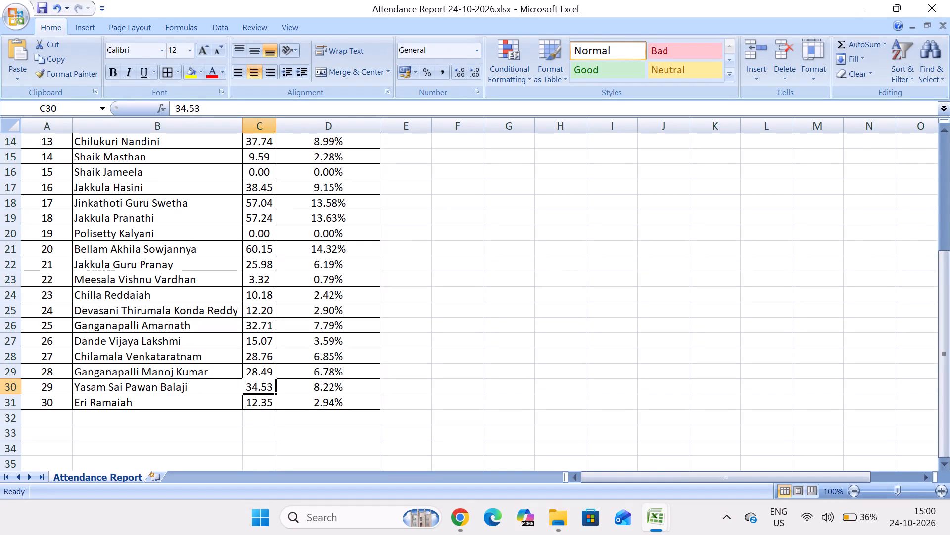
key("Up")
key("Up")
key("Up")
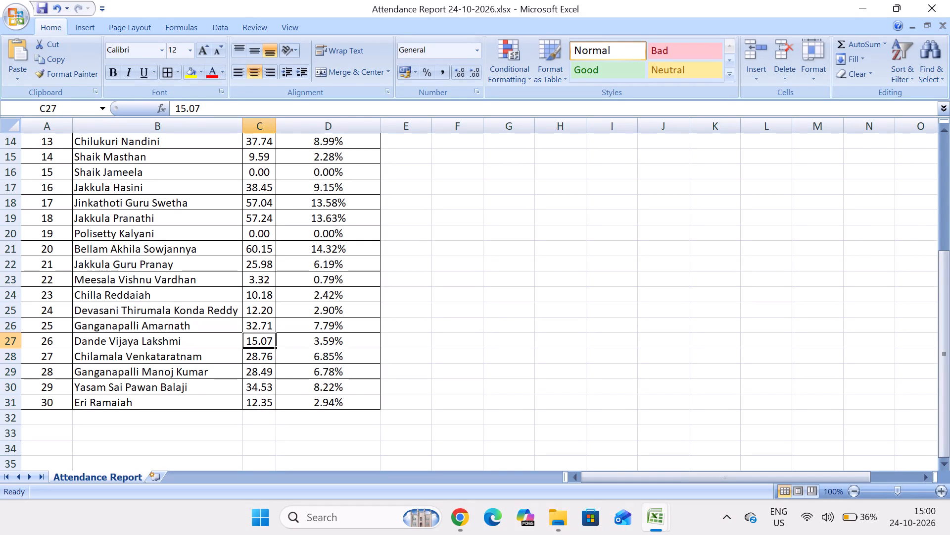
key("Up")
key("Up")
key("Up")
key("Up")
key("Up")
key("Up")
key("Up")
key("Up")
key("Up")
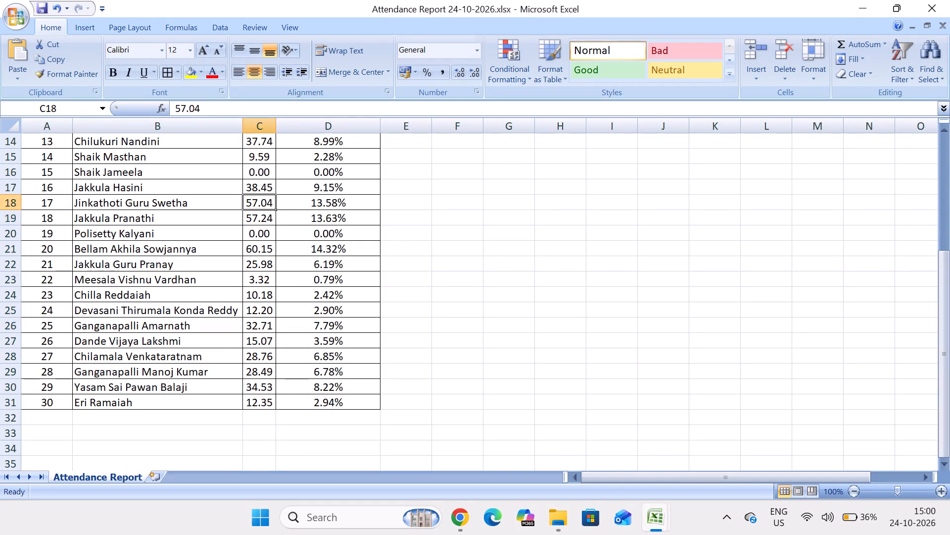
key("Up")
key("Up")
key("Up")
key("Up")
key("Up")
key("Up")
key("Up")
key("Up")
key("Up")
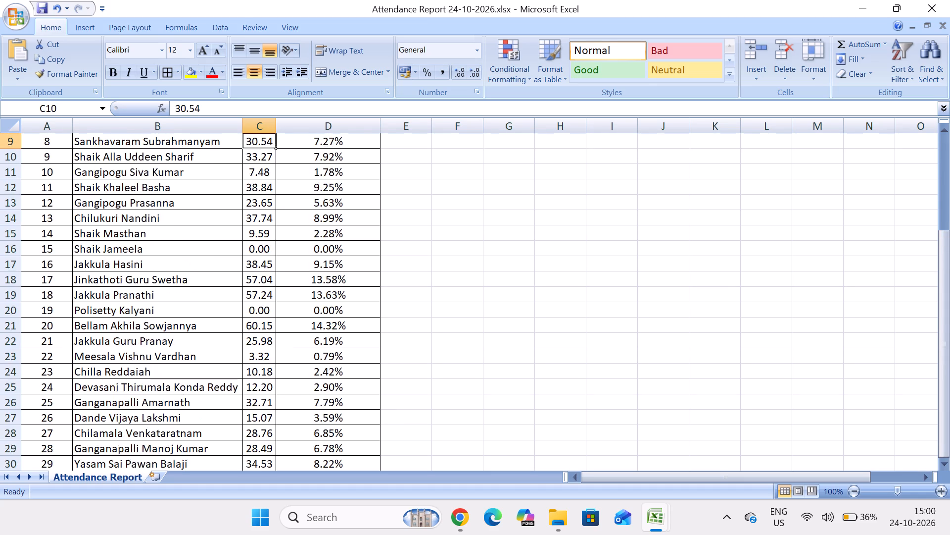
key("Up")
key("Up")
key("Up")
key("Down")
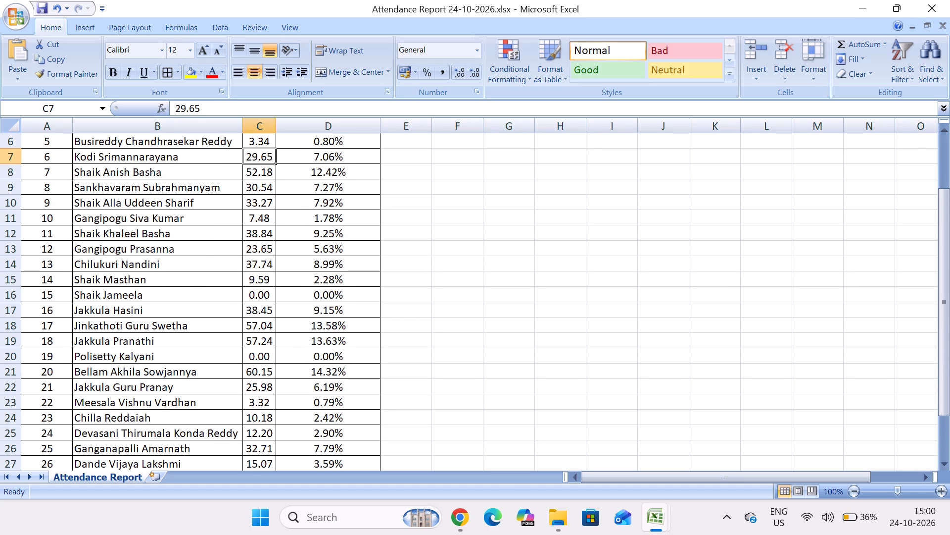
key("Down")
key("Up")
key("Up")
key("Up")
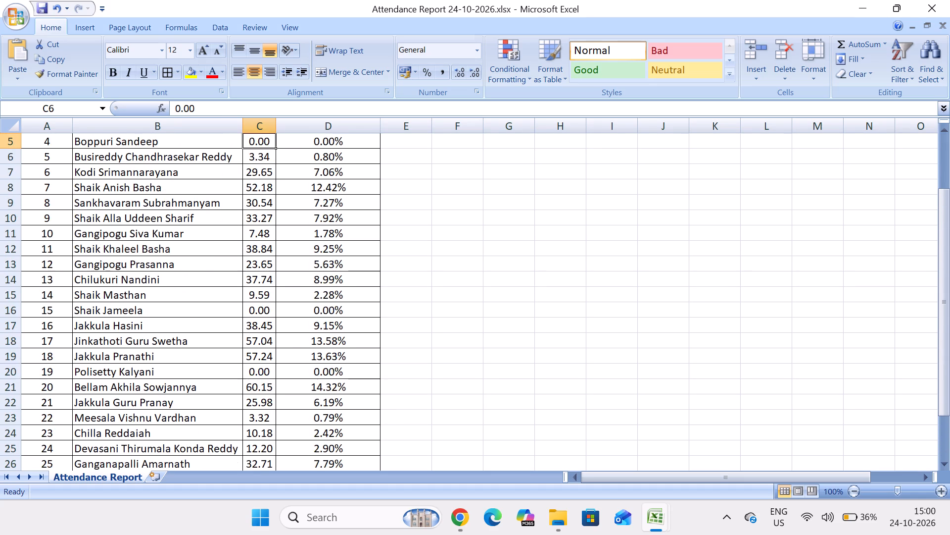
key("Up")
key("Up")
key("Up")
key("Up")
Examine the Hours column from the first candidate down to S.No 18.
key("Down")
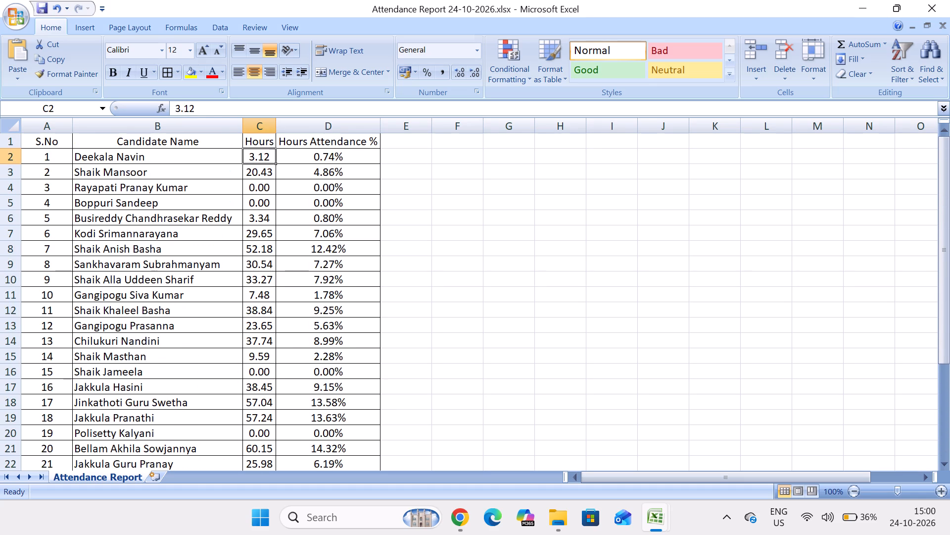
key("Down")
key("Down")
key("Down")
key("Down")
key("Down")
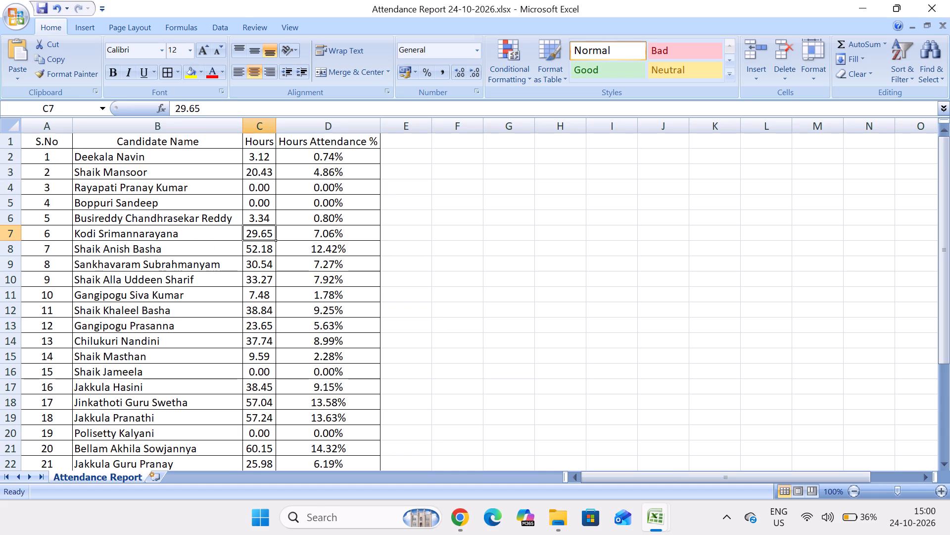
key("Down")
key("Down")
key("Down")
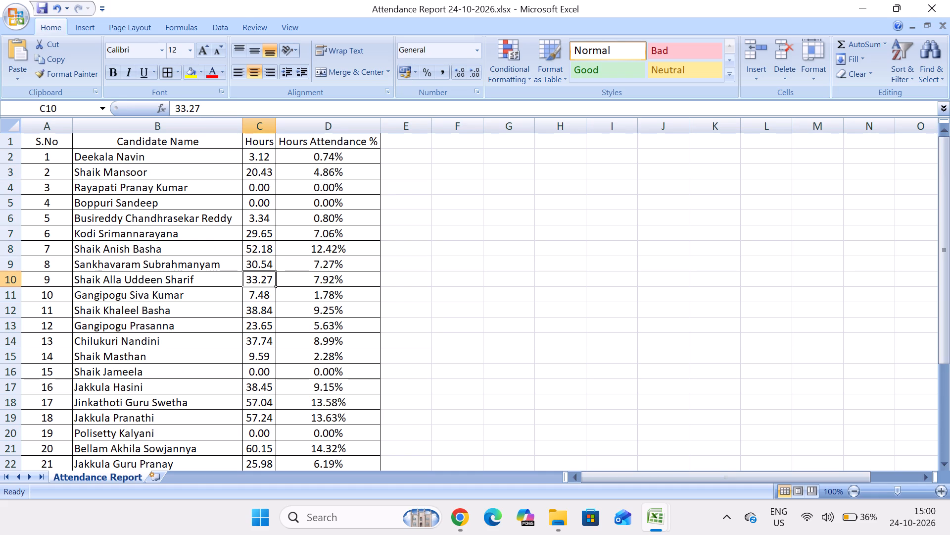
key("Up")
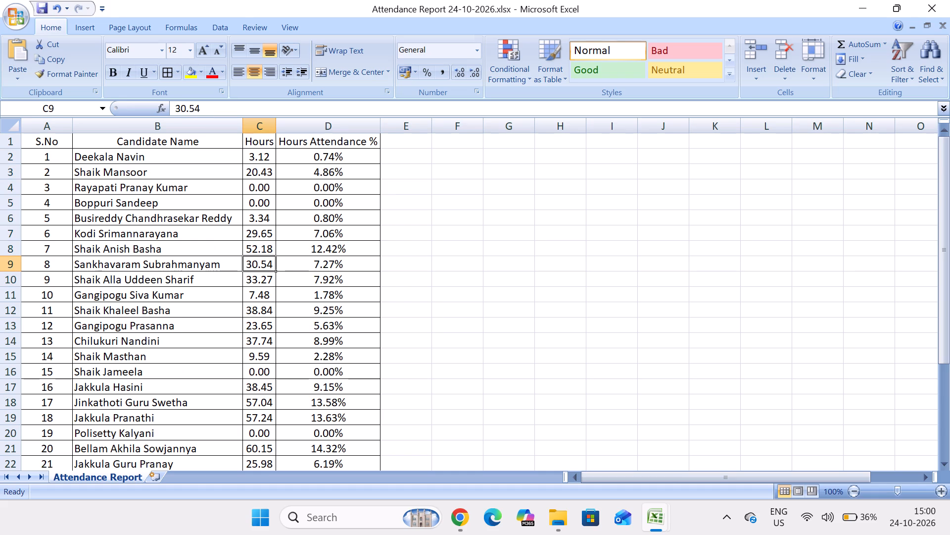
key("Down")
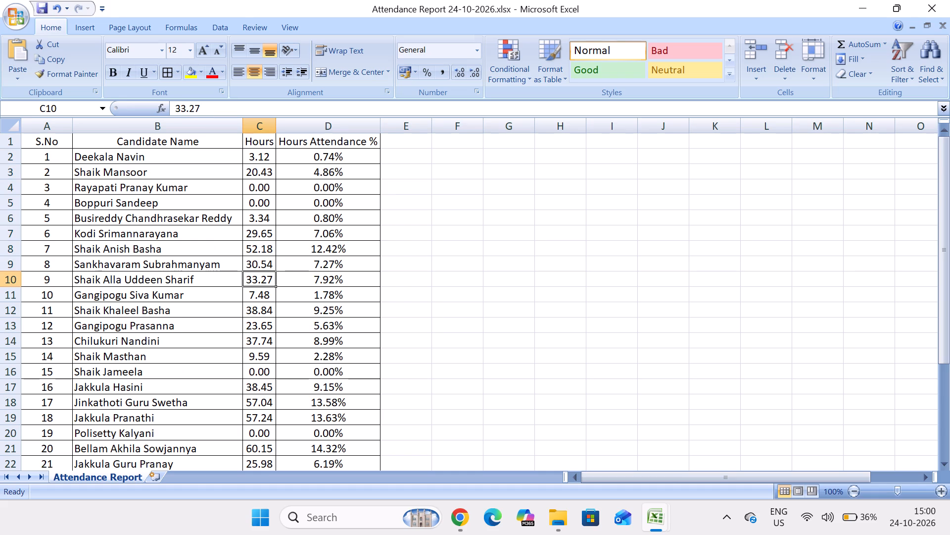
key("Down")
key("Down")
key("Down")
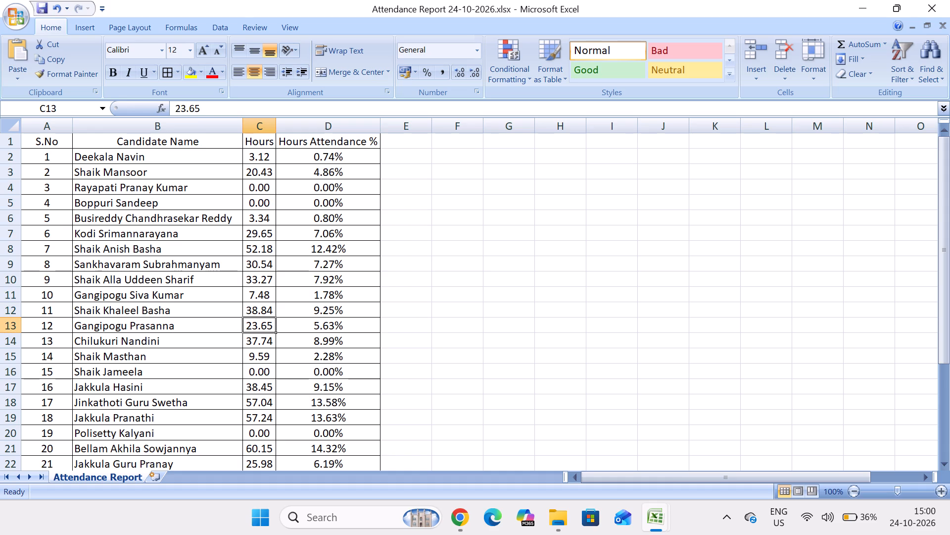
key("Down")
key("Down")
key("Down")
key("Down")
key("Down")
key("Down")
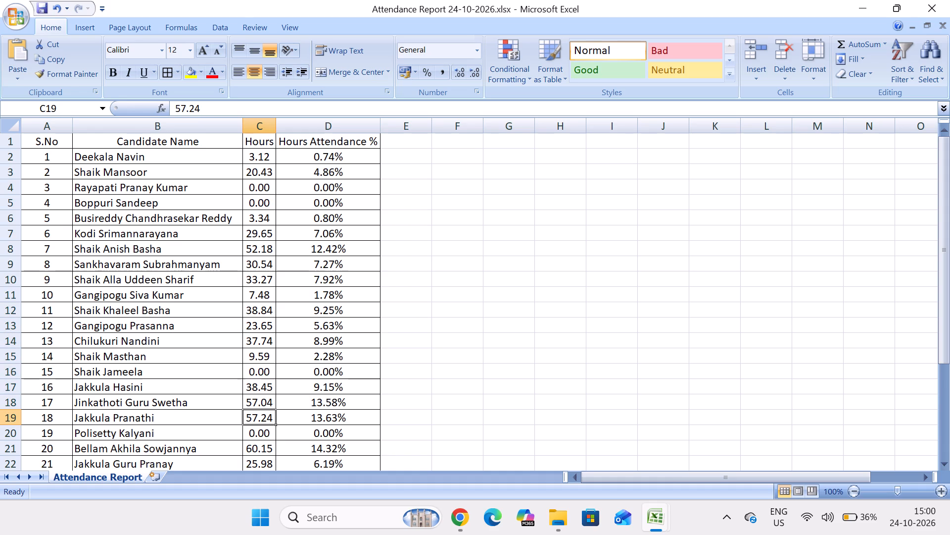
Recheck the hours of the candidates between S.No 13 and S.No 20.
key("Up")
key("Up")
key("Up")
key("Up")
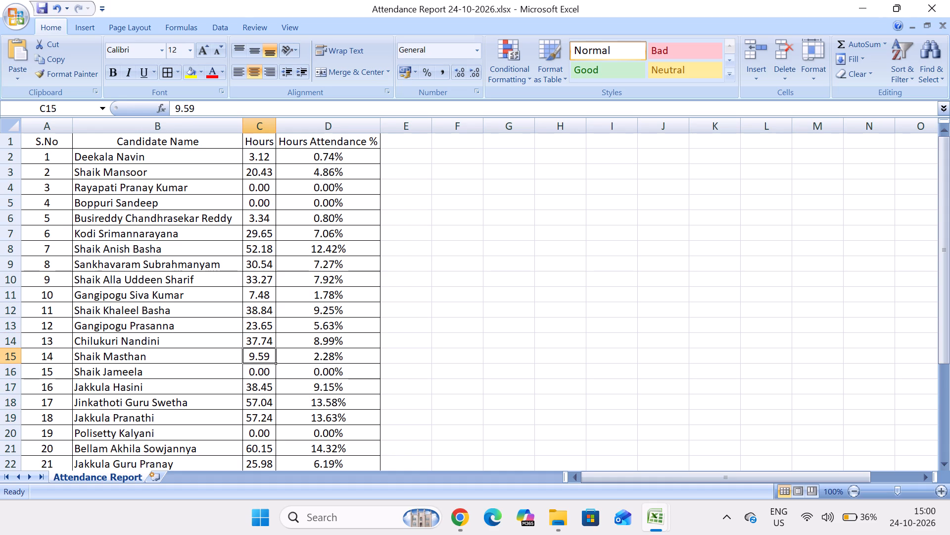
key("Up")
key("Down")
key("Down")
key("Down")
key("Down")
key("Down")
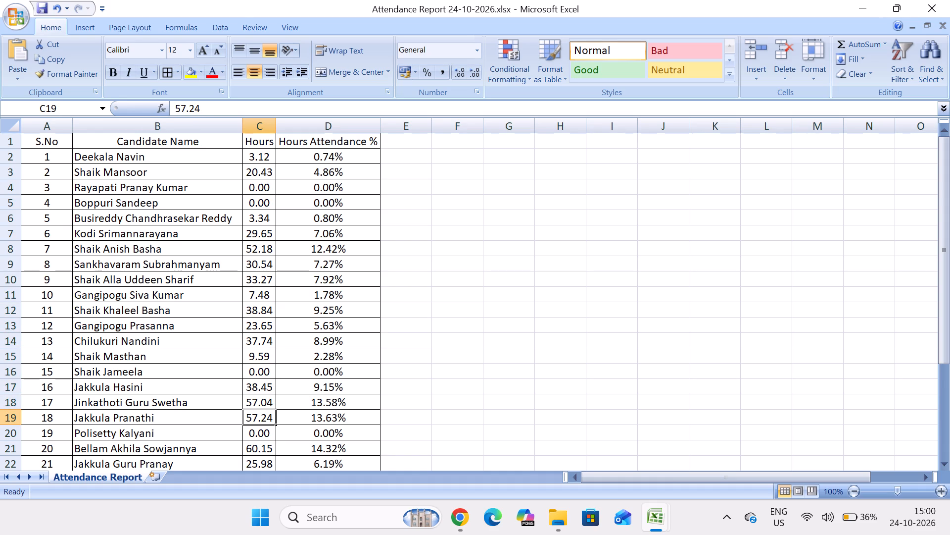
key("Down")
key("Down")
key("Up")
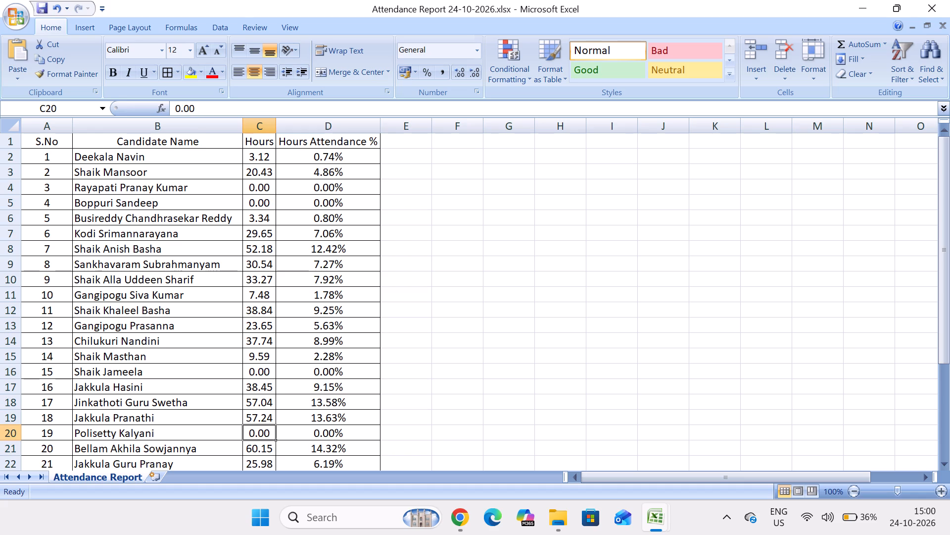
key("Up")
key("Up")
key("Down")
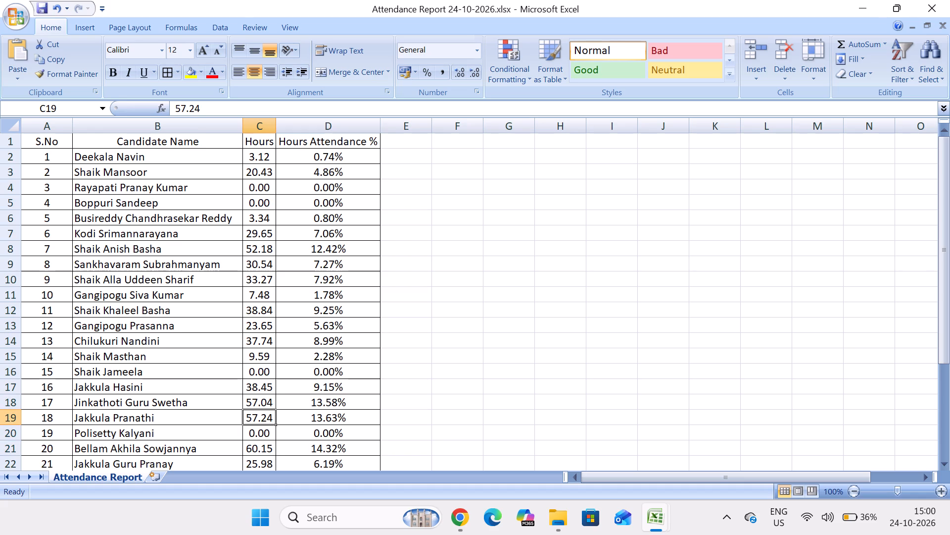
Continue reviewing the Hours column from S.No 19 down to S.No 29.
key("Down")
key("Down")
key("Down")
key("Down")
key("Down")
key("Down")
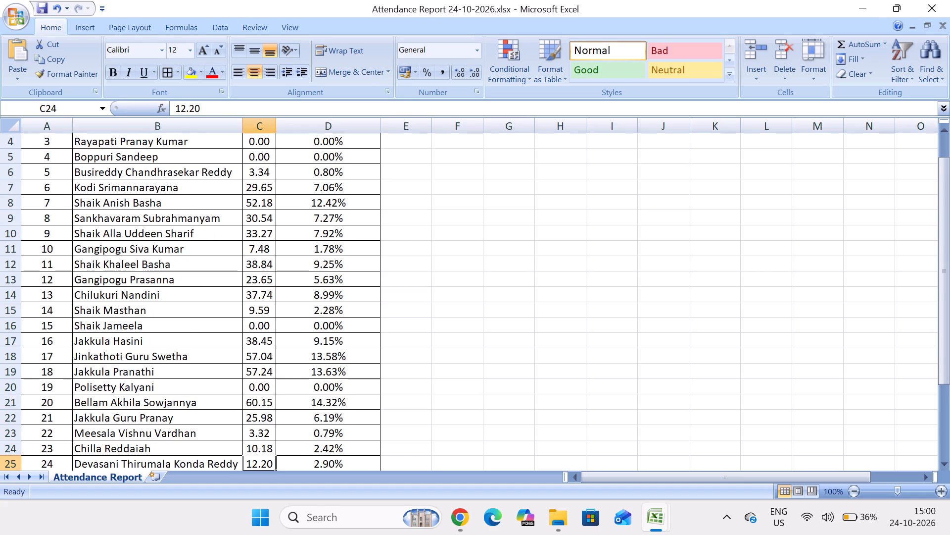
key("Down")
key("Down")
key("Down")
key("Down")
key("Down")
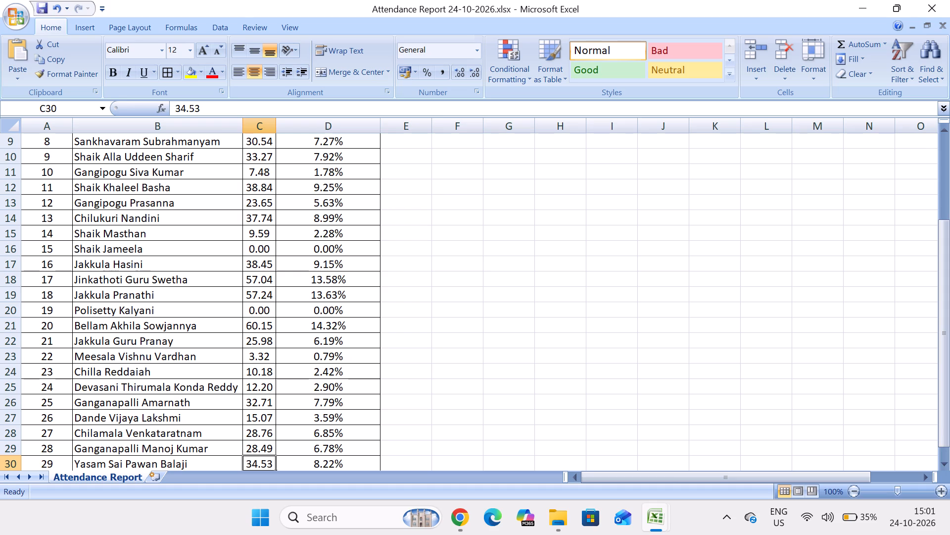
Review the Hours column again from S.No 23 upward to the header and the first candidate.
left_click(274, 370)
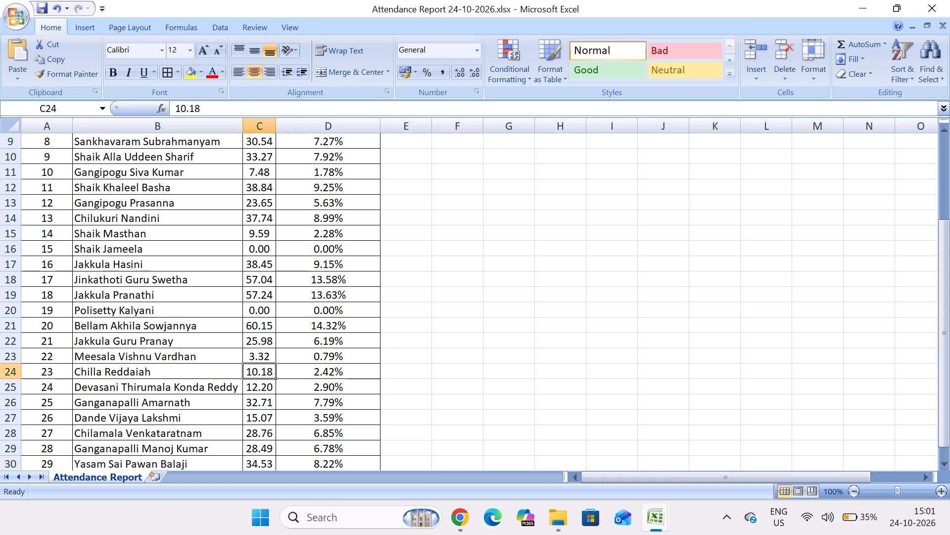
key("Up")
key("Up")
key("Up")
key("Up")
key("Up")
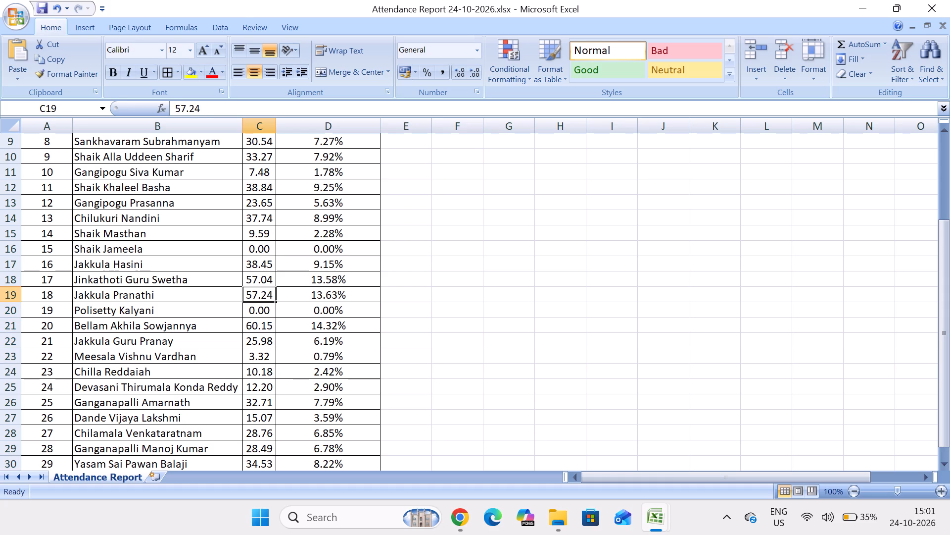
key("Up")
key("Up")
key("Up")
key("Up")
key("Up")
key("Up")
key("Up")
key("Up")
key("Up")
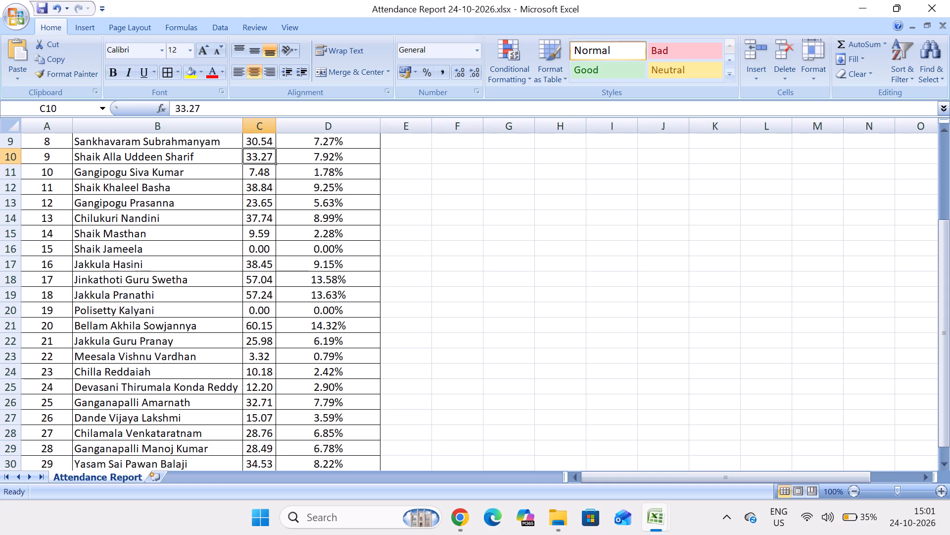
key("Up")
key("Up")
key("Up")
key("Up")
key("Up")
key("Up")
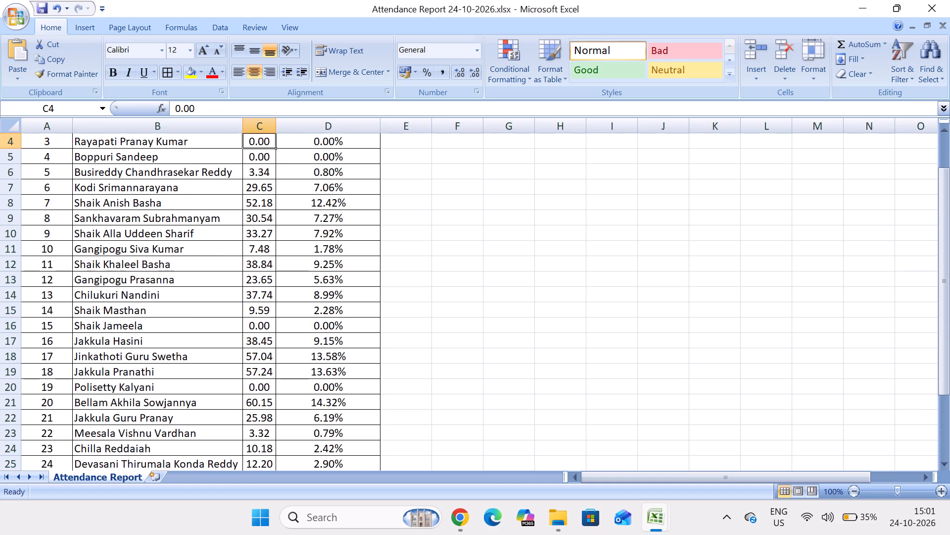
key("Up")
key("Up")
key("Up")
key("Up")
key("Up")
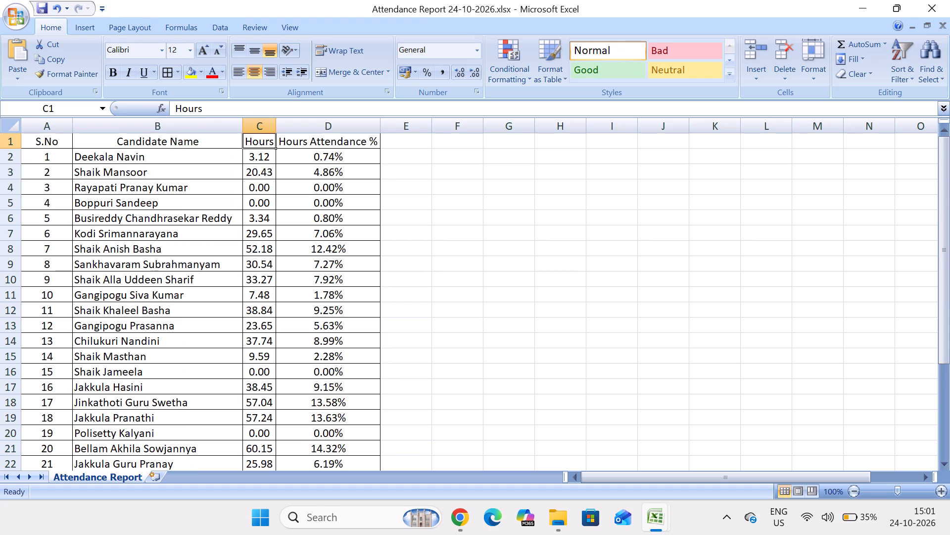
key("Up")
key("Up")
key("Up")
key("Up")
key("Down")
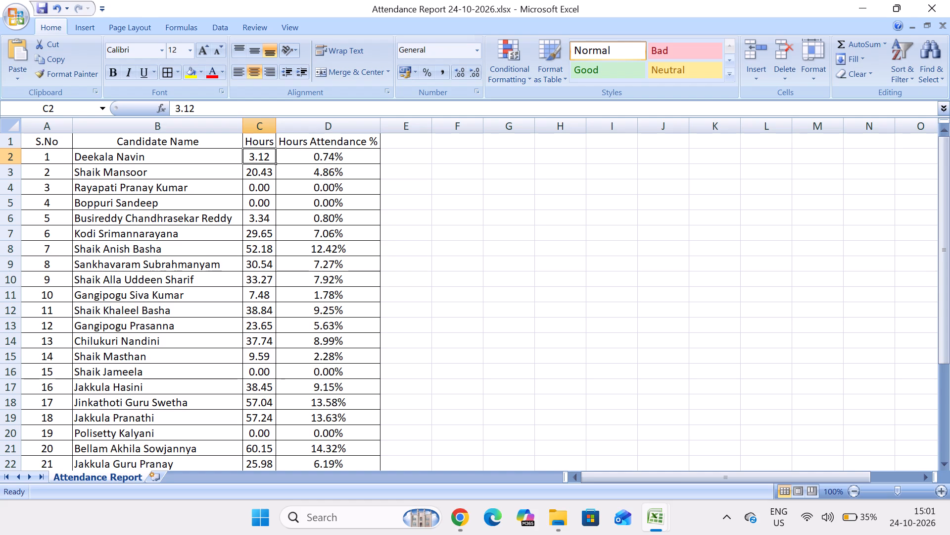
Insert a blank column between the Candidate Name and Hours columns.
right_click(268, 126)
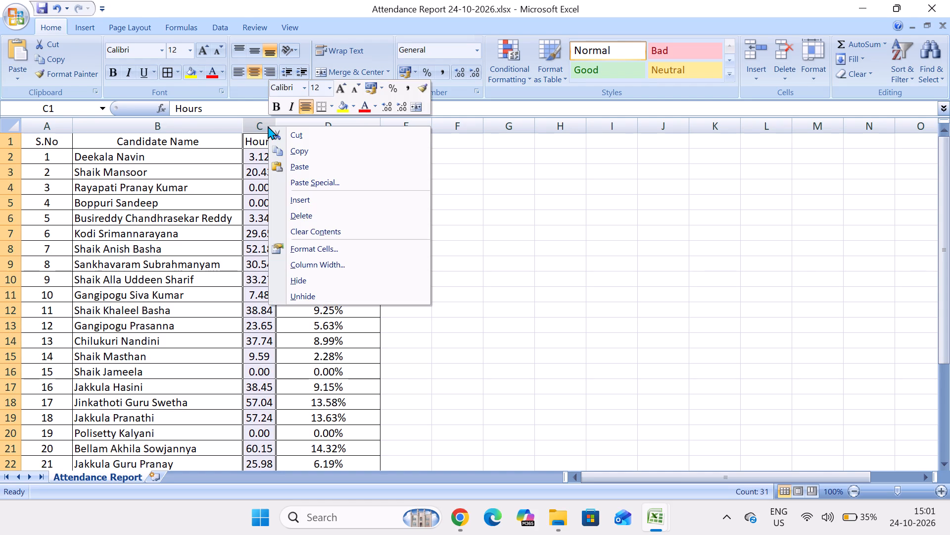
left_click(301, 199)
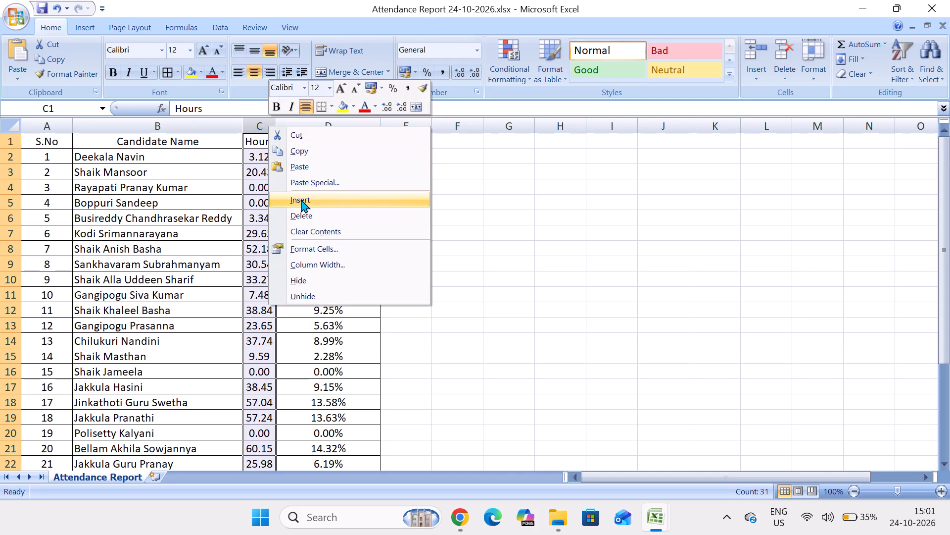
Enter the header Totals in cell C1 of the blank column before Hours.
left_click(288, 138)
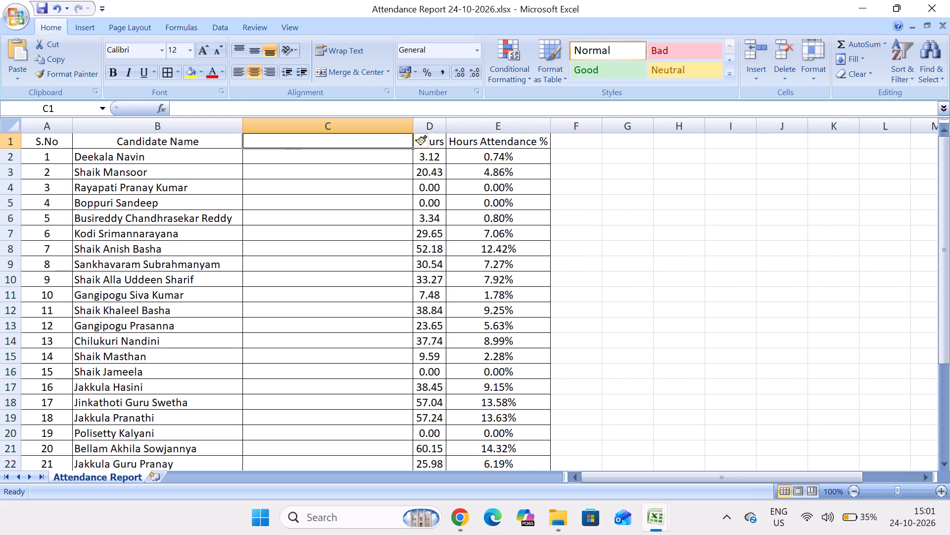
type("toatl")
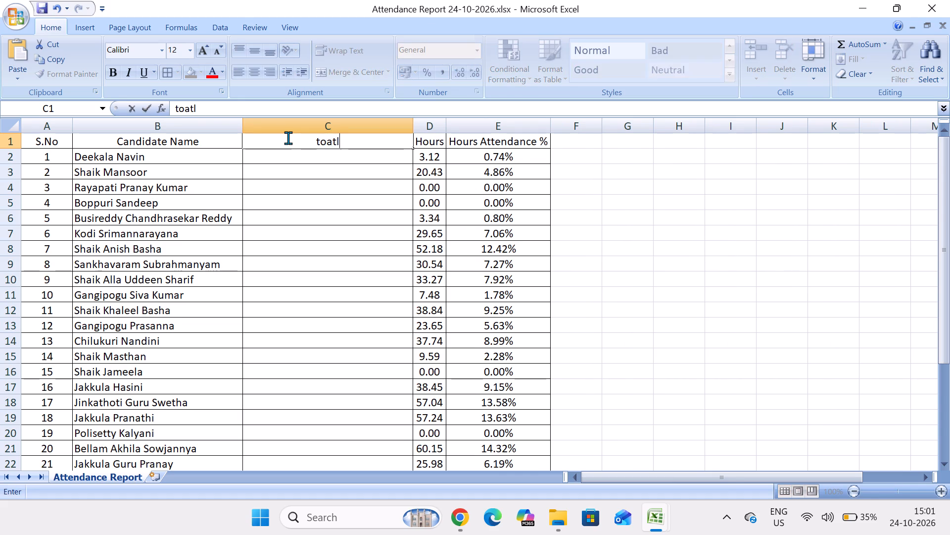
key("BackSpace")
key("BackSpace")
key("BackSpace")
key("BackSpace")
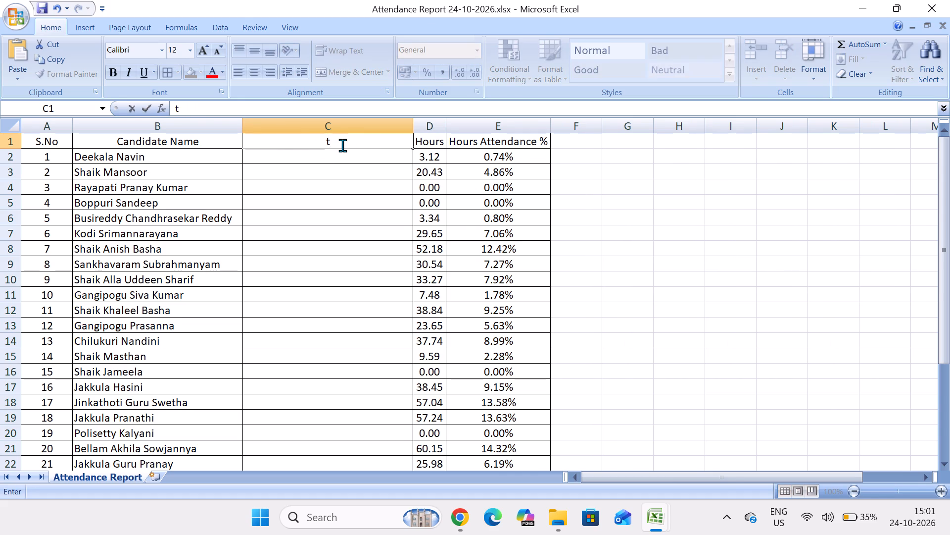
key("BackSpace")
type("Toatals")
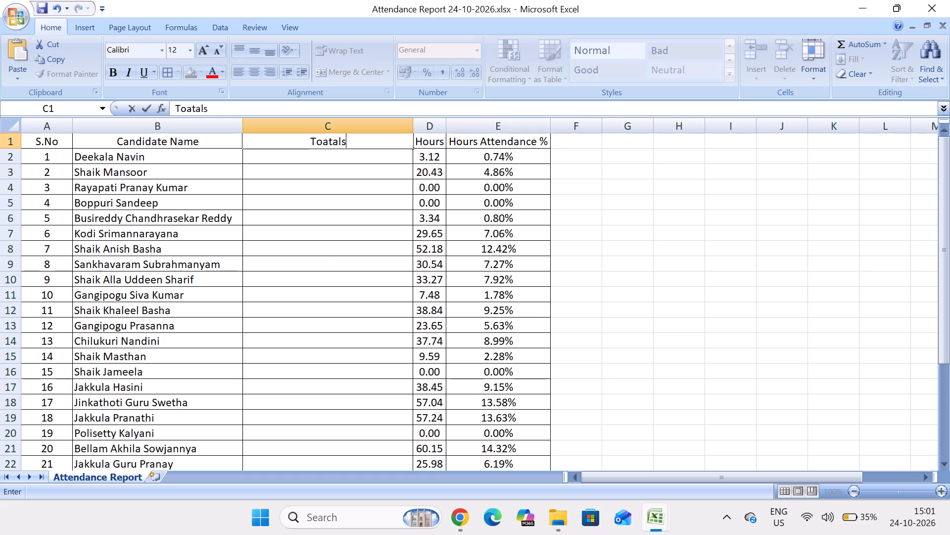
left_click(325, 138)
key("Delete")
Enter 360 as the total for S.No 1 in cell C2.
left_click(334, 157)
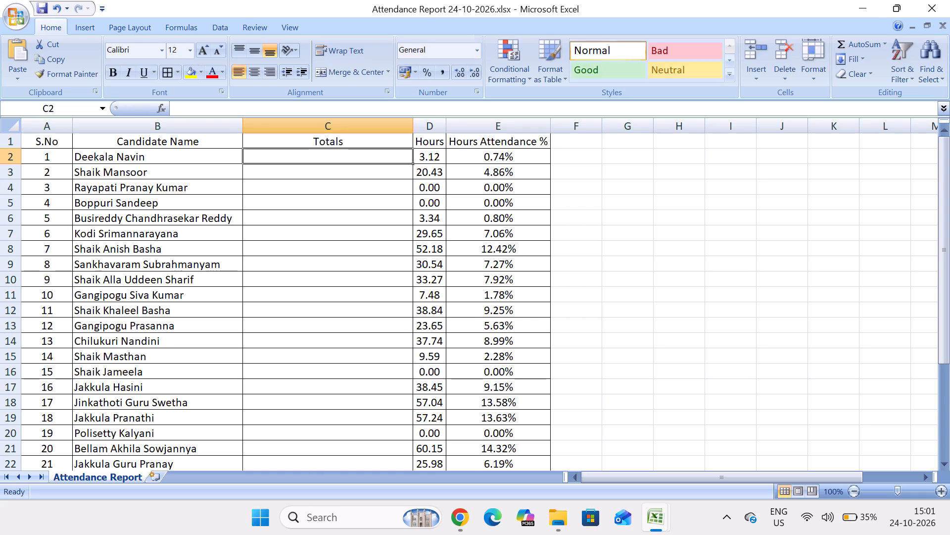
type("360")
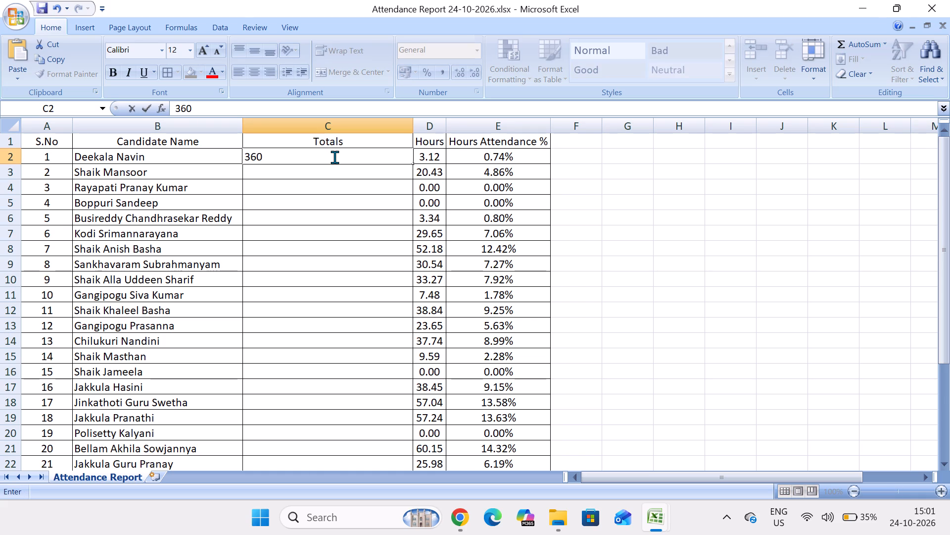
key("Down")
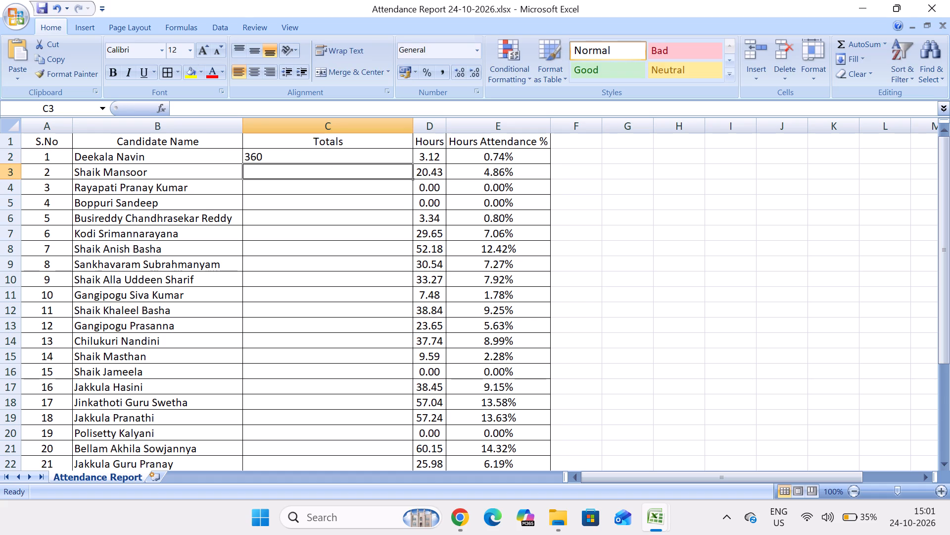
left_click(315, 159)
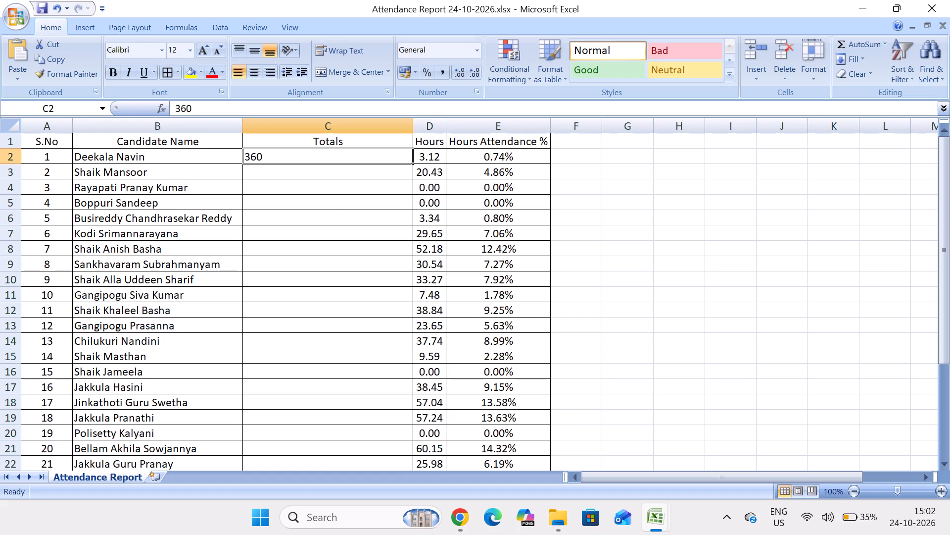
Replace the Hours Attendance % of S.No 1 in cell E2 with the formula =D2/C2*100.
left_click(458, 158)
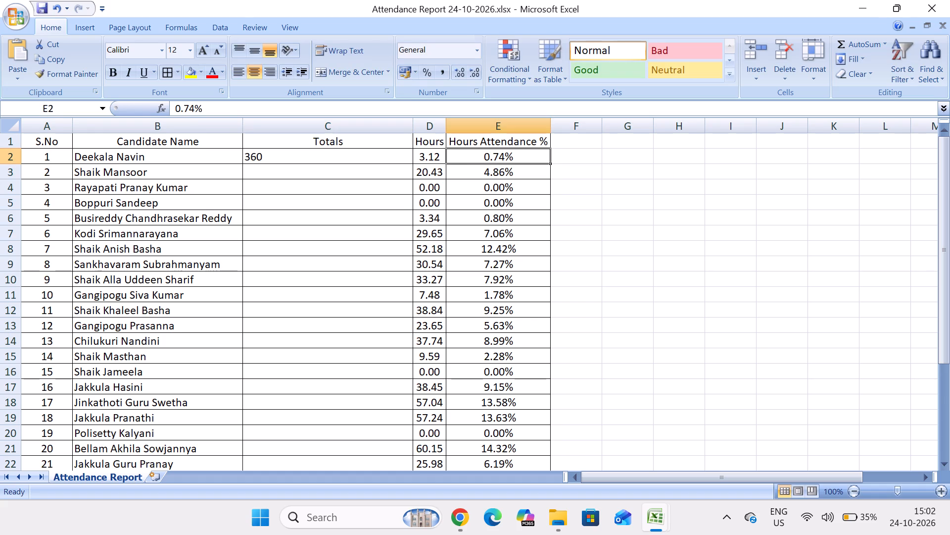
key("equal")
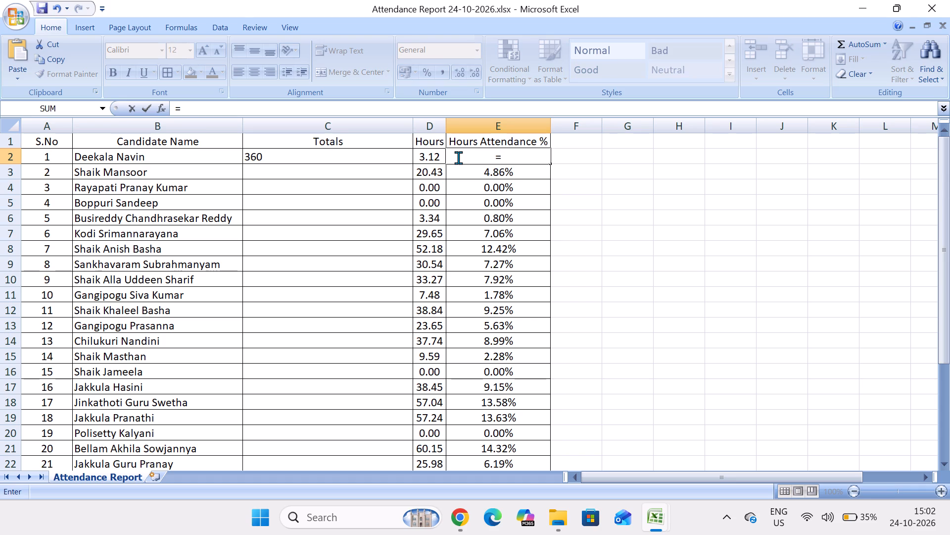
left_click(350, 160)
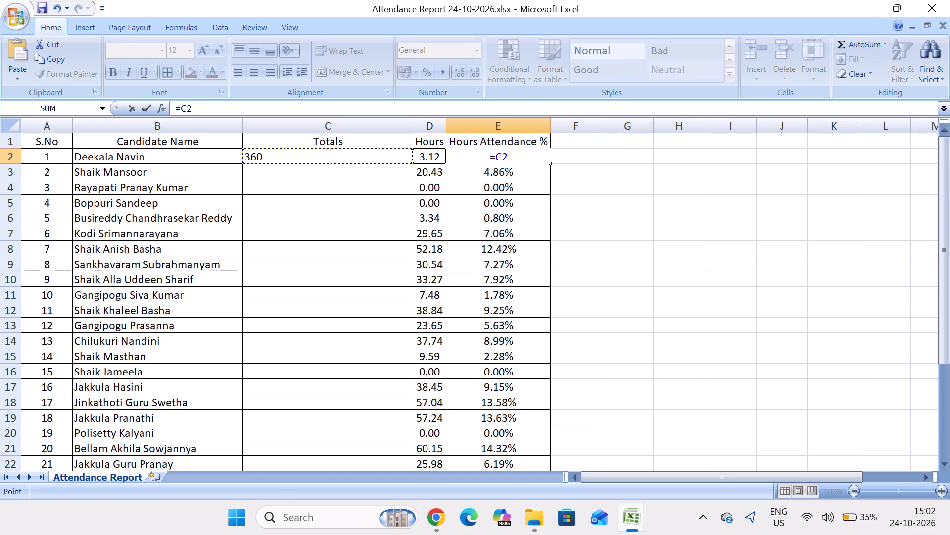
key("BackSpace")
key("BackSpace")
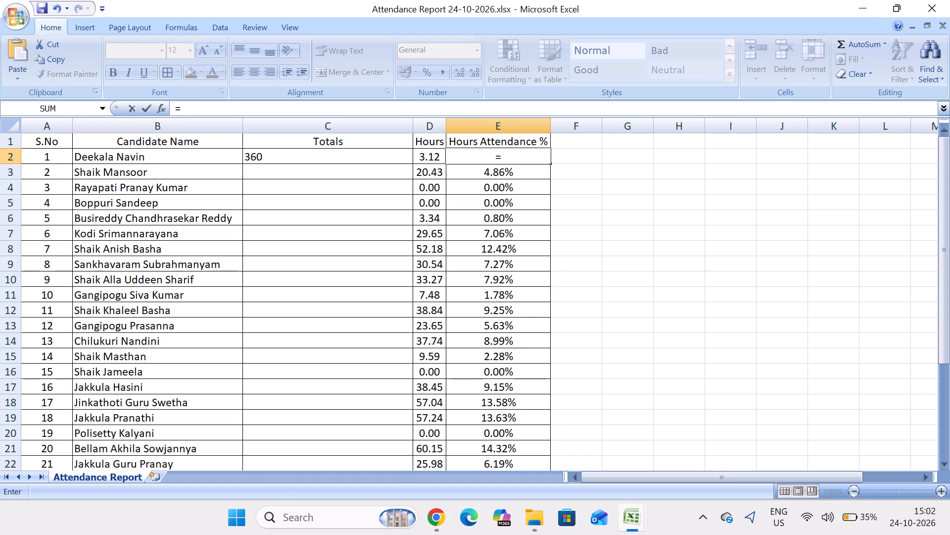
left_click(428, 160)
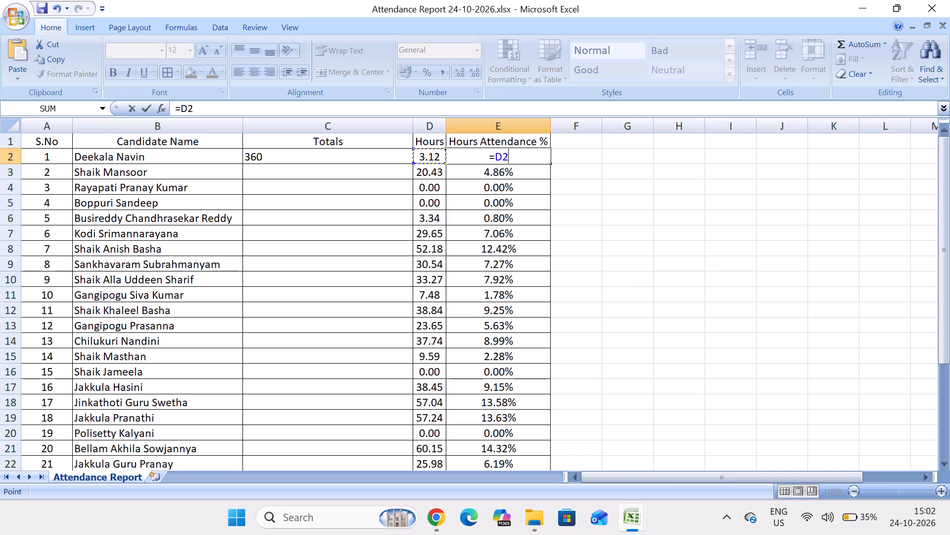
key("slash")
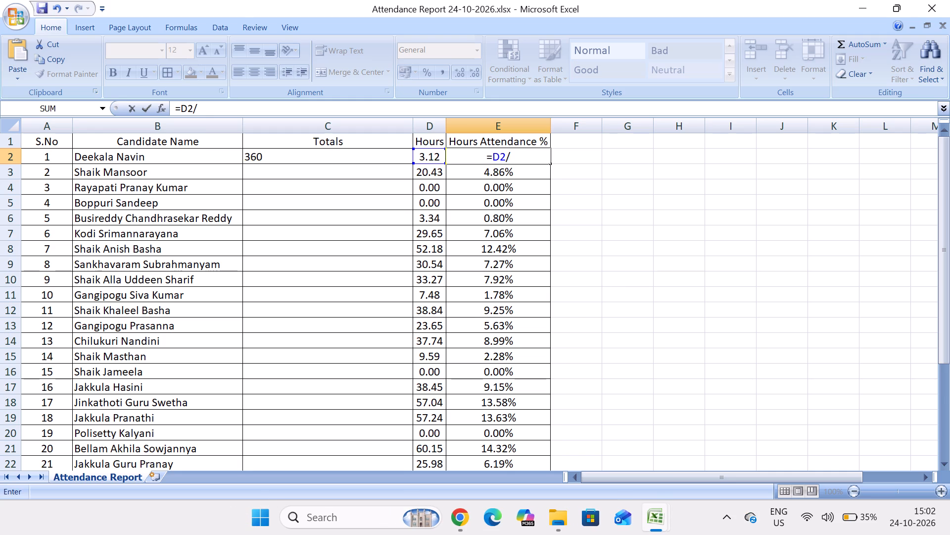
left_click(385, 153)
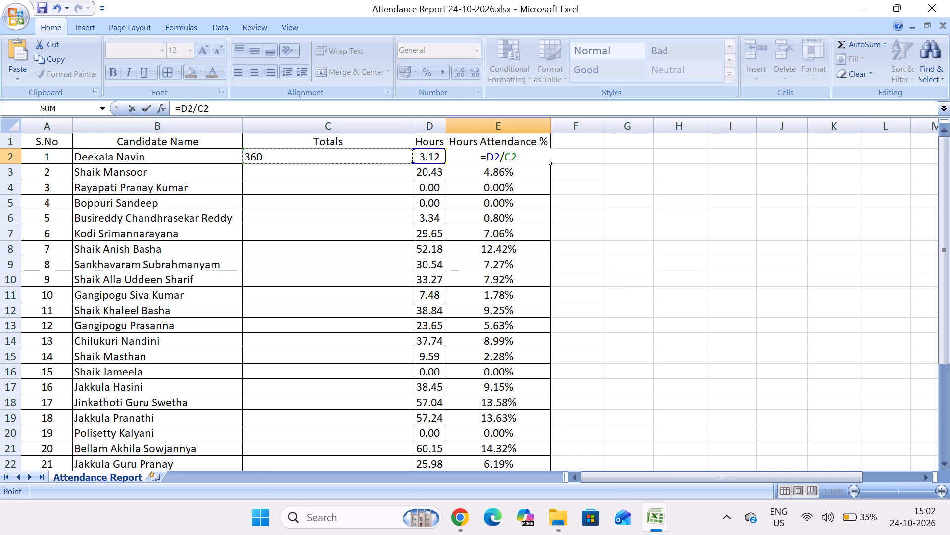
type("*100")
key("Return")
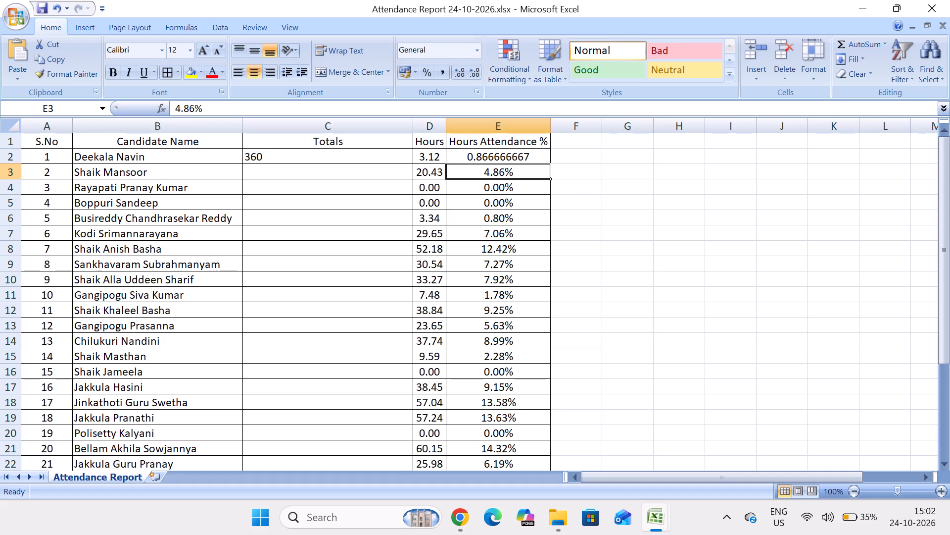
key("ctrl+z")
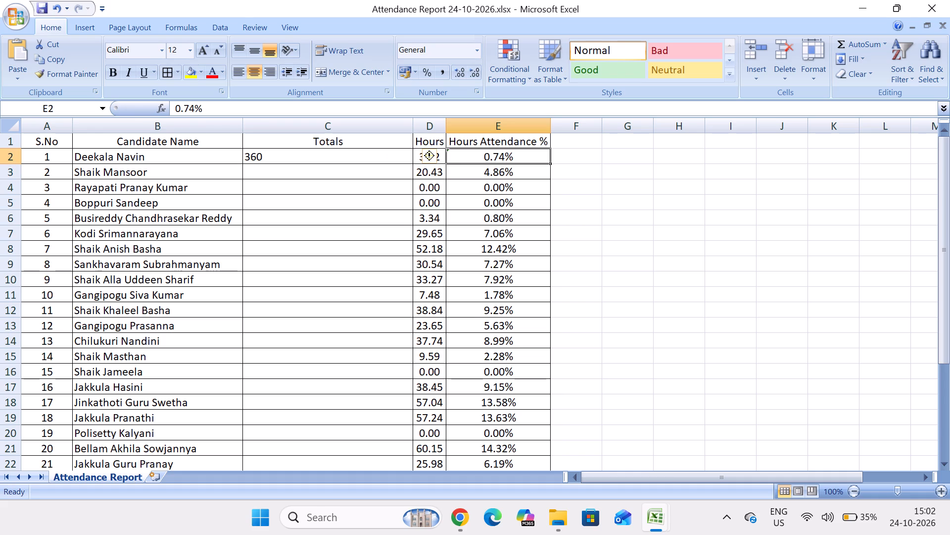
key("ctrl+y")
Autofit the width of the Totals column to its contents.
left_click(351, 177)
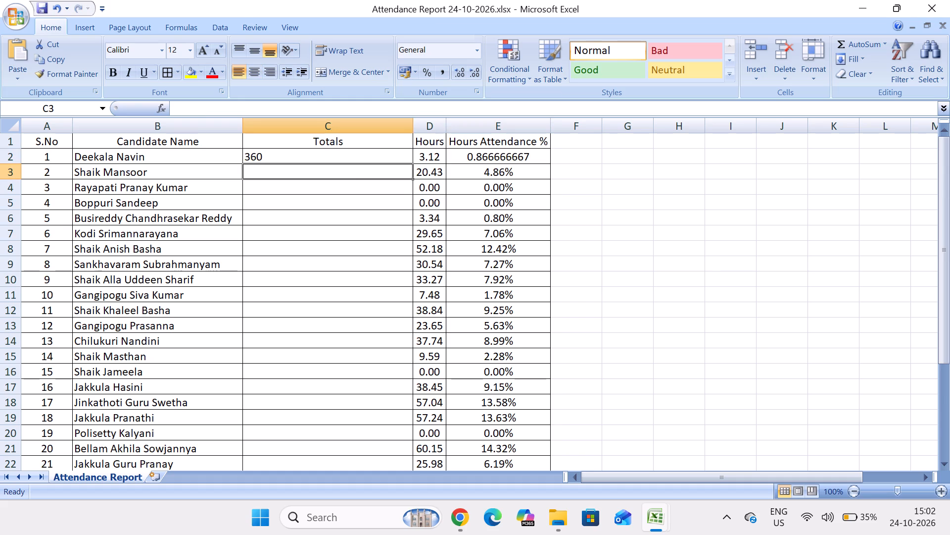
double_click(416, 126)
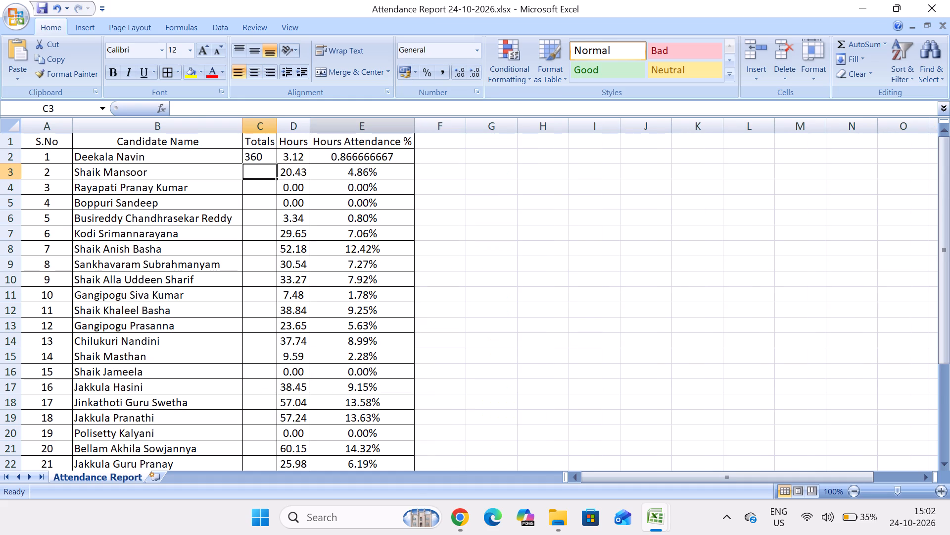
Fill the 360 total from cell C2 down to S.No 30 in cell C31.
left_click(268, 159)
key("Down")
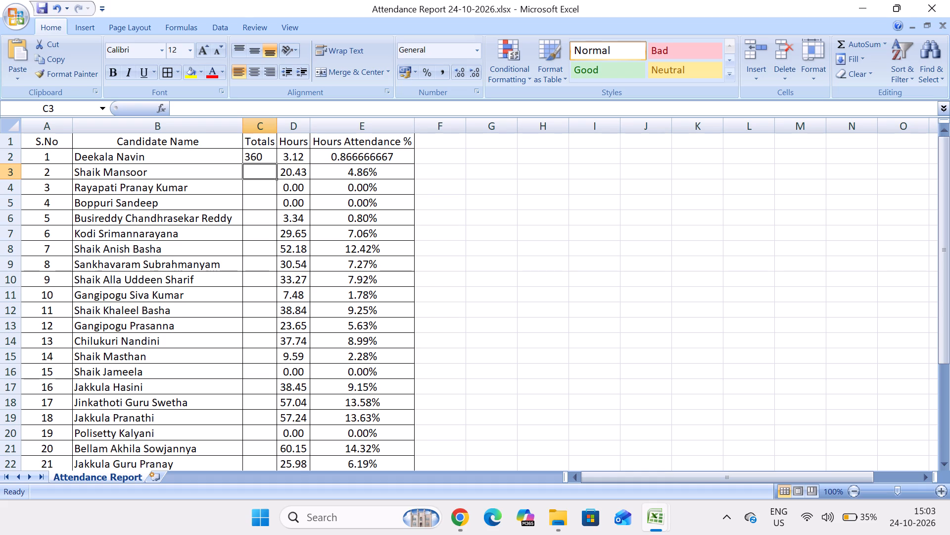
key("Up")
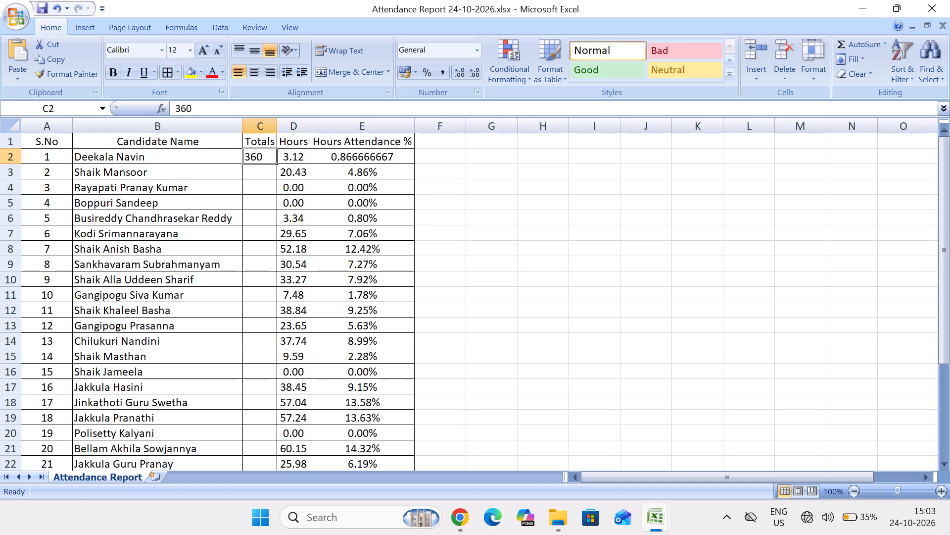
left_click_drag(277, 163, 276, 464)
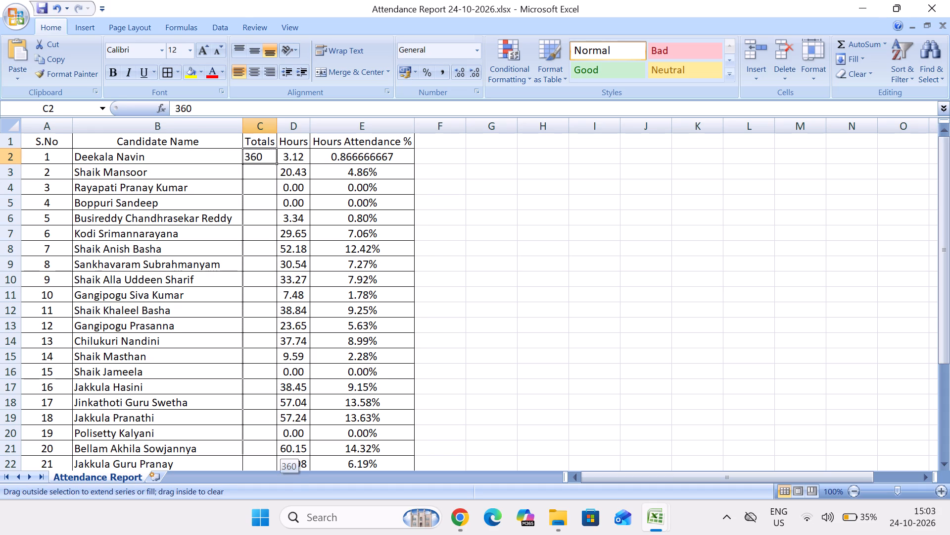
left_click_drag(276, 464, 275, 493)
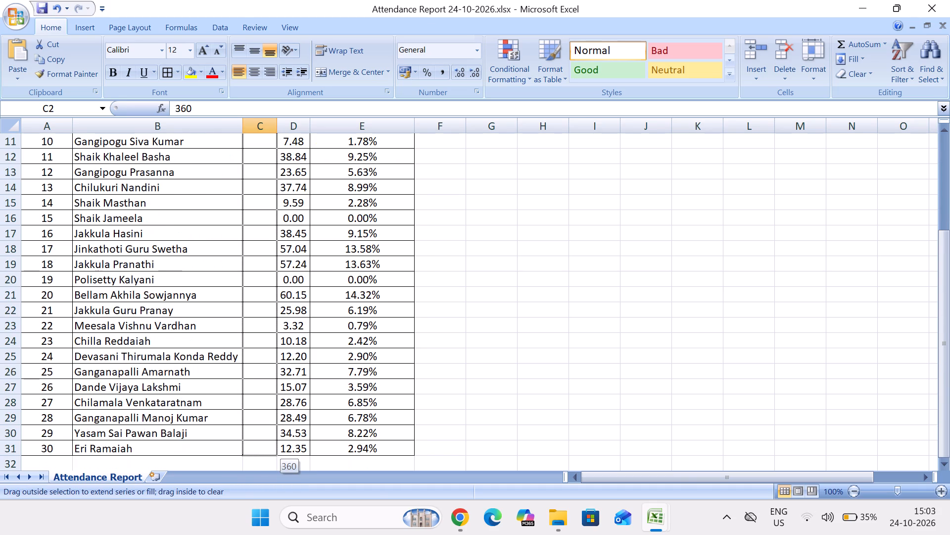
left_click_drag(275, 493, 272, 455)
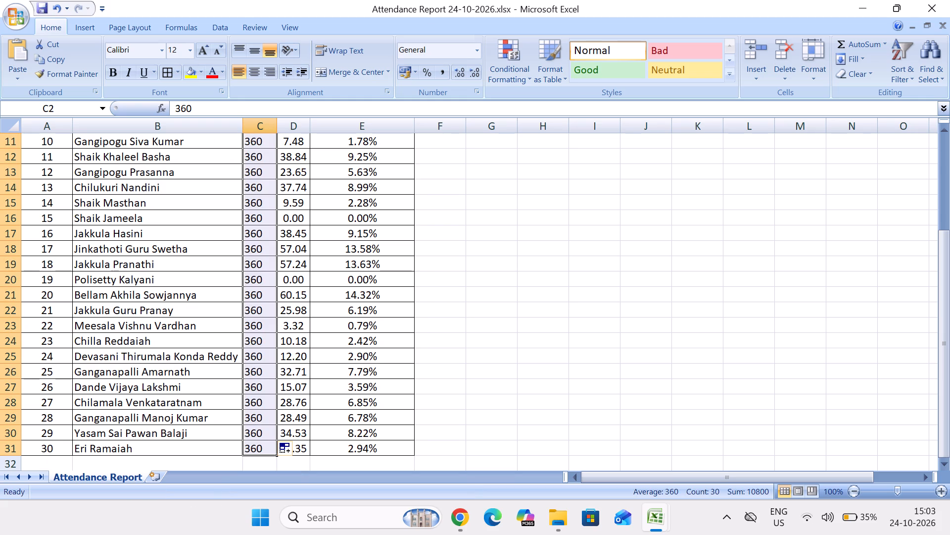
Check the filled Totals column from S.No 26 up to its header.
left_click(270, 394)
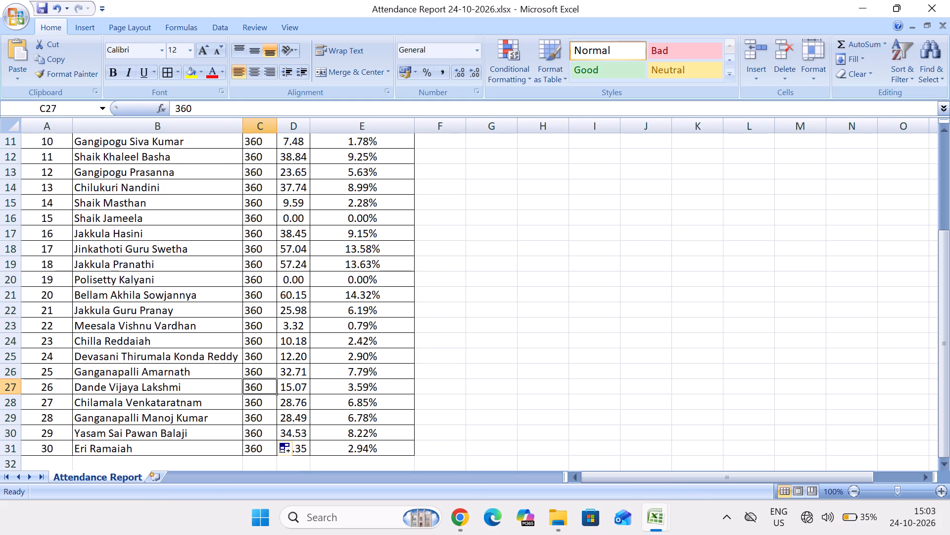
key("Up")
key("Up")
key("Up")
key("Up")
key("Up")
key("Up")
key("Up")
key("Up")
key("Up")
key("Up")
key("Up")
key("Up")
key("Up")
key("Up")
key("Up")
key("Up")
key("Up")
key("Up")
key("Up")
key("Up")
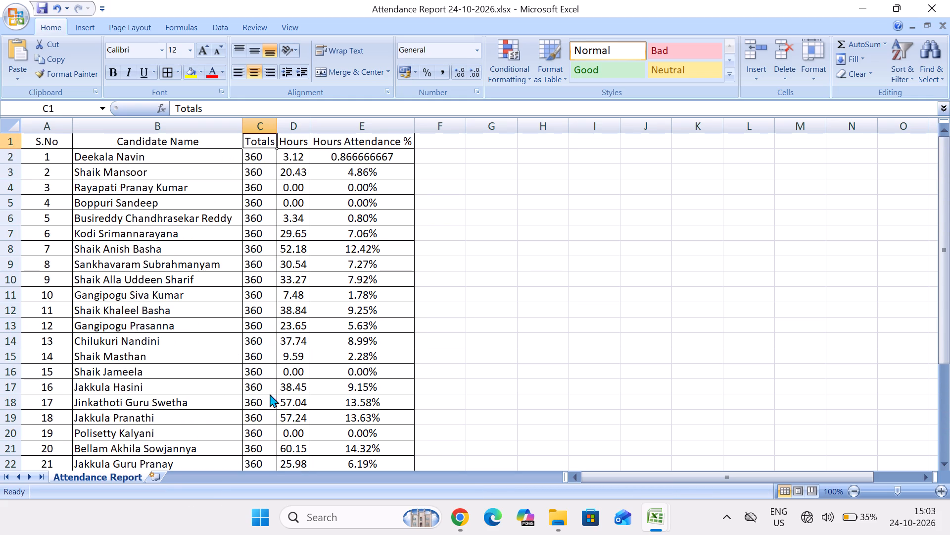
Review the Hours values from S.No 1 down to S.No 7.
key("Down")
key("Right")
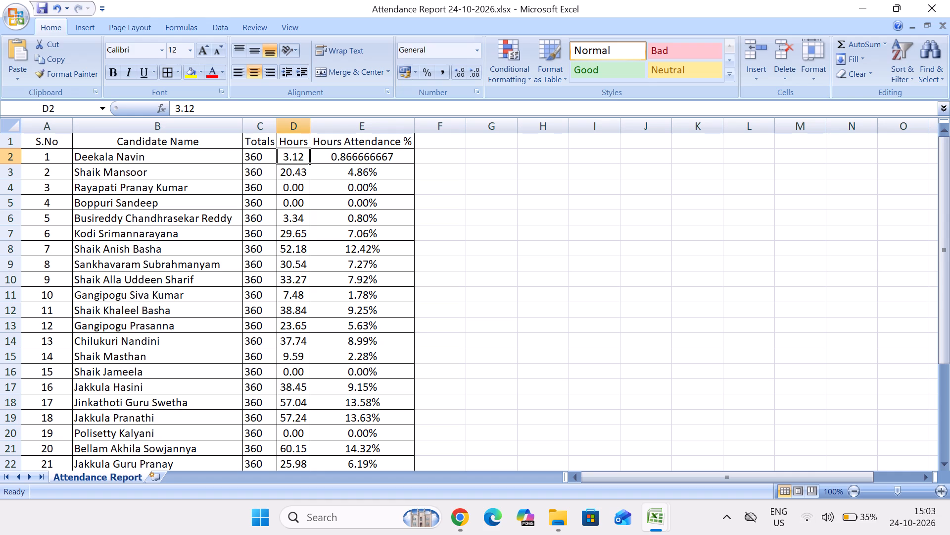
key("Down")
key("Down")
key("Down")
key("Down")
key("Down")
key("Down")
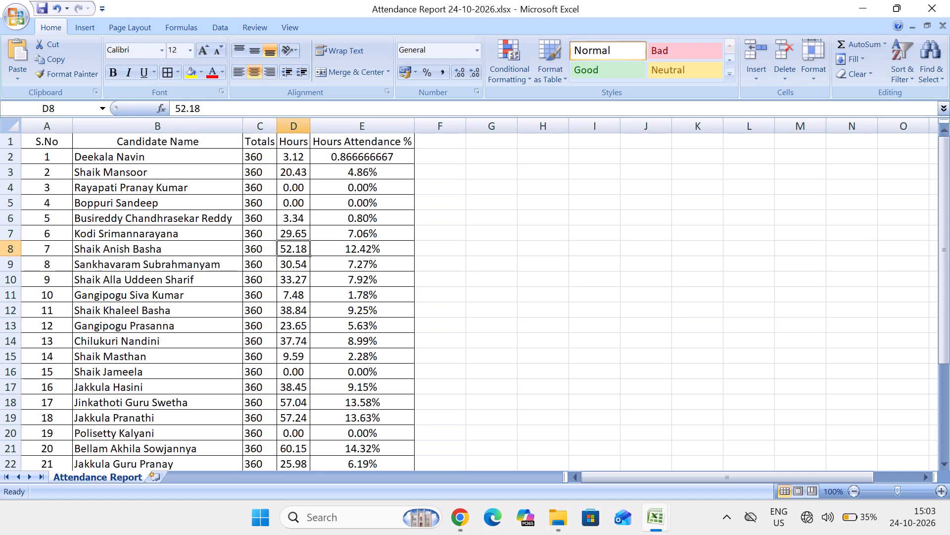
Fill the attendance percentage formula from cell E2 down to S.No 21 in cell E22.
left_click(395, 157)
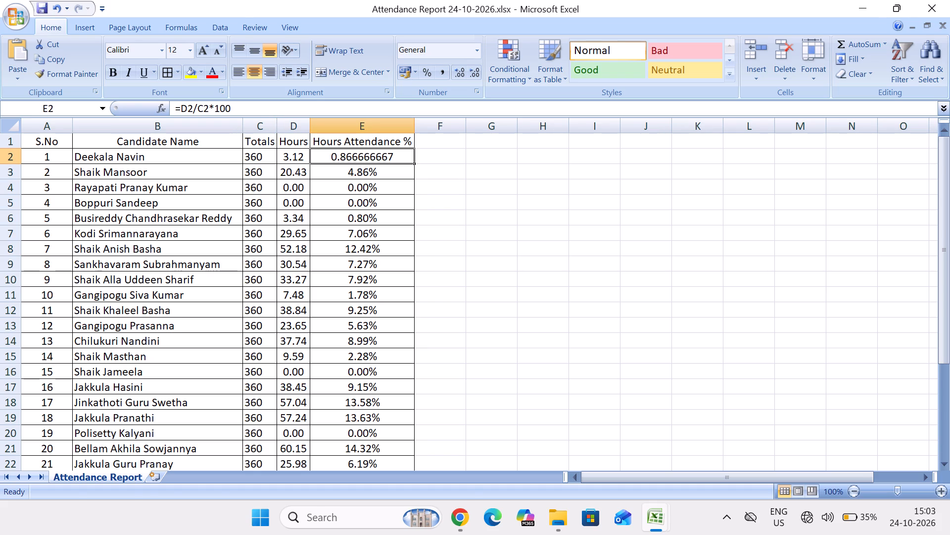
left_click_drag(414, 162, 417, 465)
left_click(417, 465)
left_click_drag(417, 465, 416, 485)
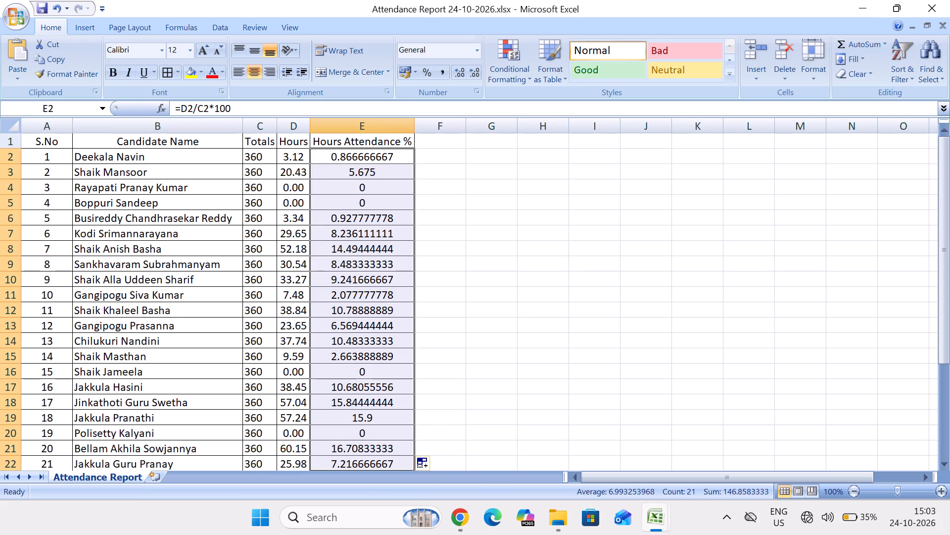
Check the Hours Attendance % column from S.No 2 down to the rows below S.No 21.
key("Down")
key("Down")
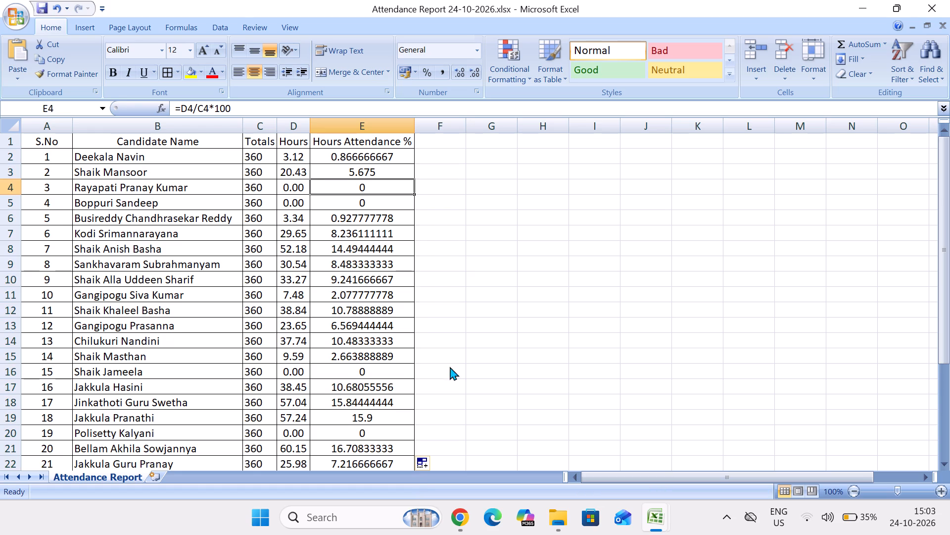
key("Down")
key("Down")
key("Down")
key("Down")
key("Down")
key("Down")
key("Down")
key("Down")
key("Down")
key("Down")
key("Down")
key("Down")
key("Down")
key("Down")
key("Down")
key("Down")
key("Down")
key("Down")
key("Down")
key("Down")
key("Down")
key("Up")
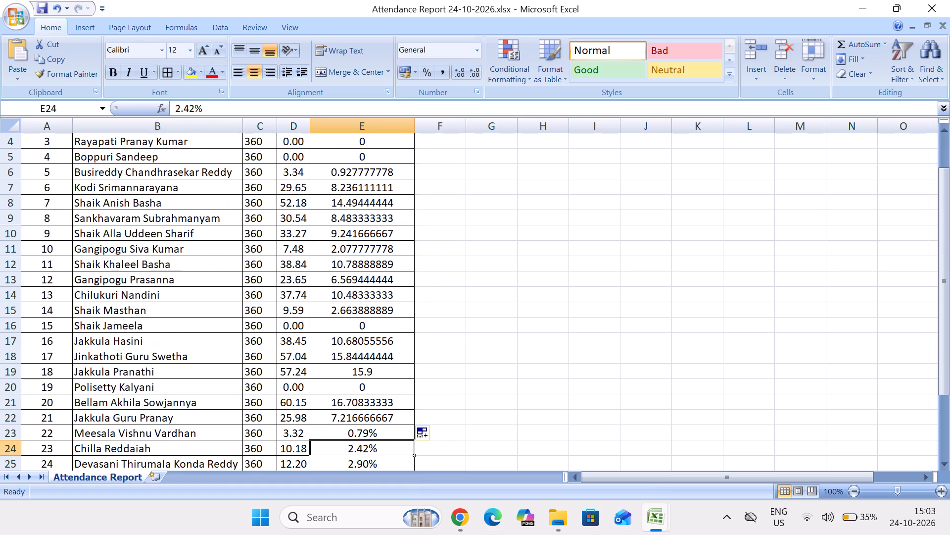
key("Up")
left_click(450, 367)
key("Up")
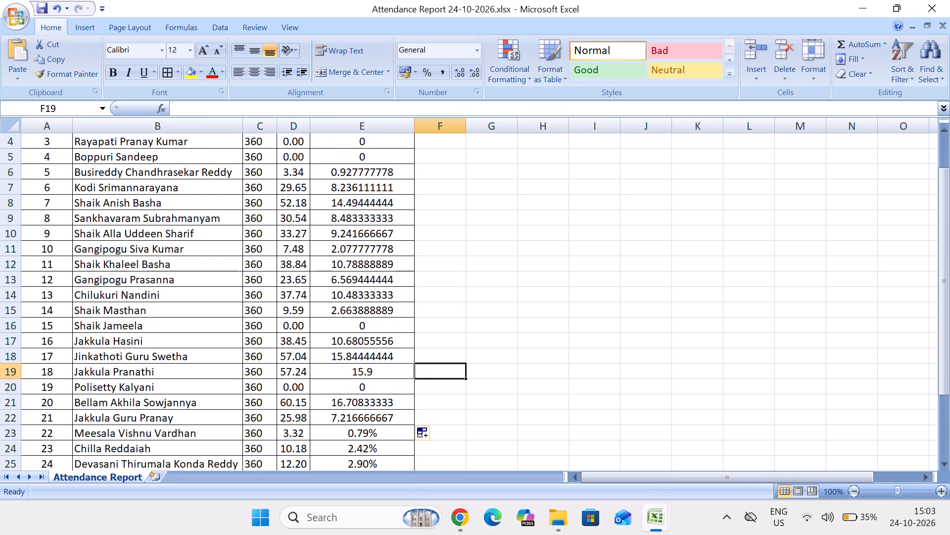
Fill the attendance percentage formula from cell E22 down to S.No 30 in cell E31.
left_click(351, 422)
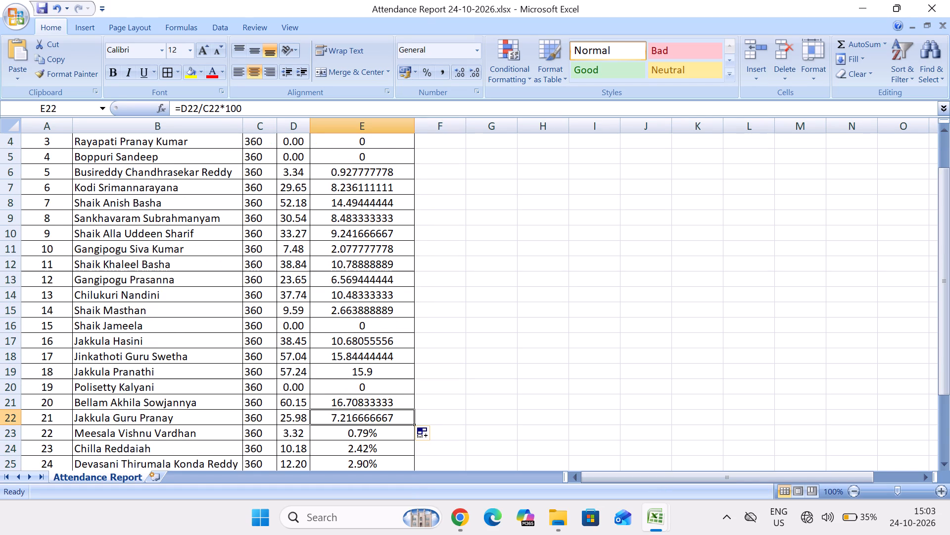
left_click_drag(414, 427, 414, 464)
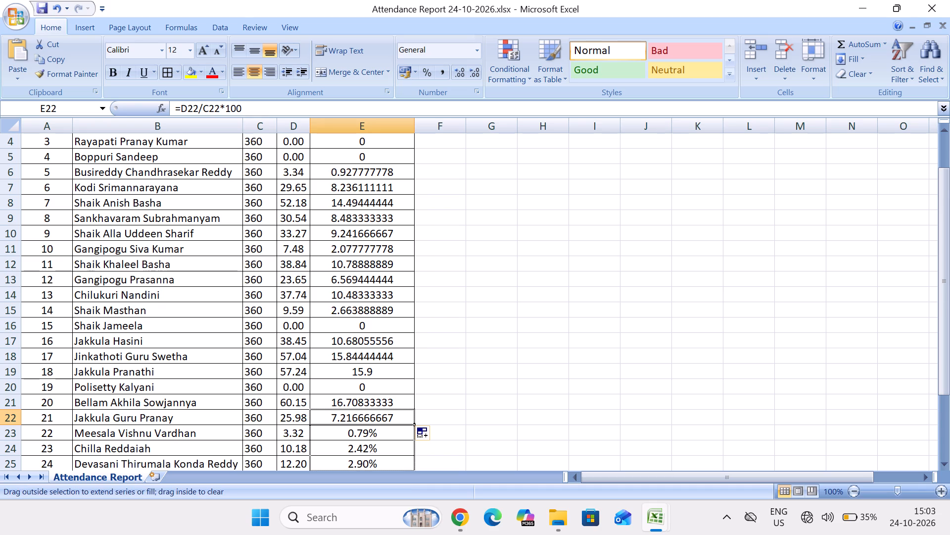
left_click_drag(414, 464, 409, 455)
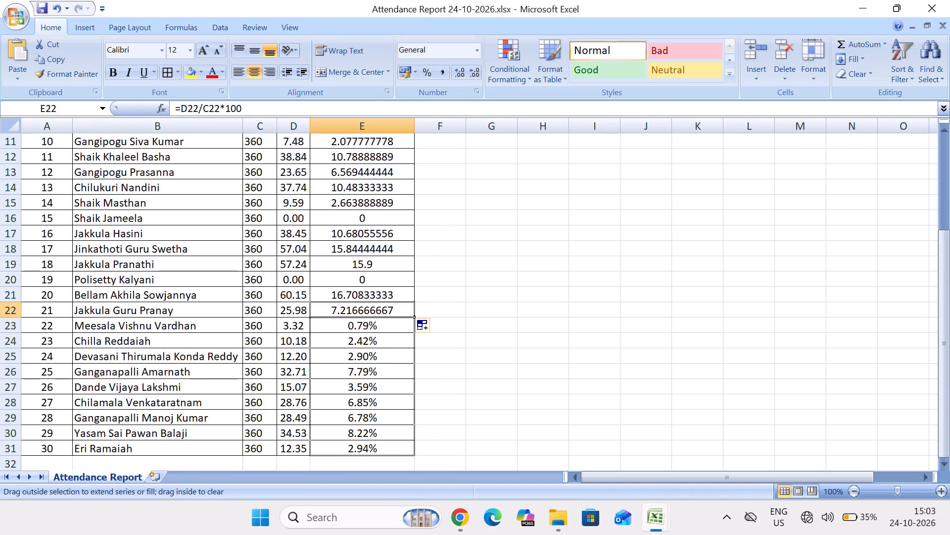
left_click_drag(409, 455, 408, 453)
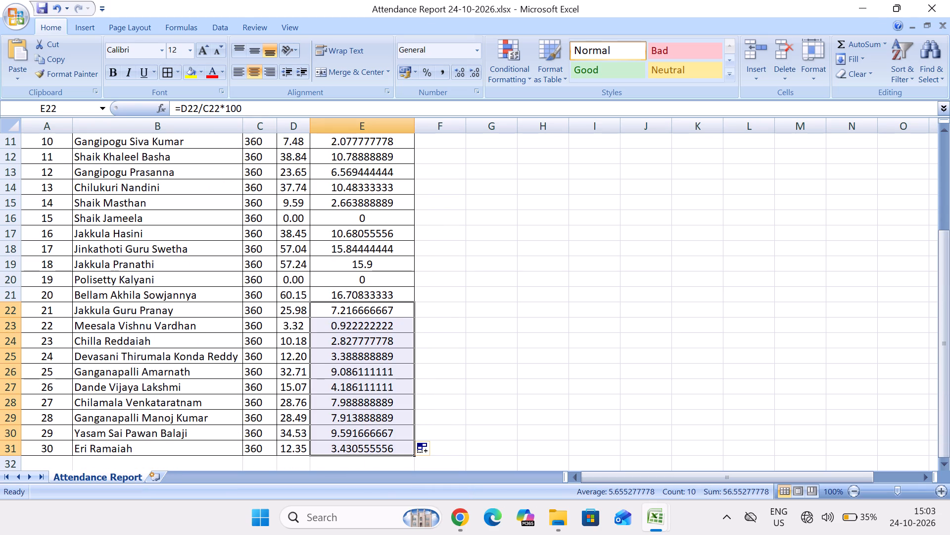
Check the Hours Attendance % values from S.No 19 up to the column header.
left_click(341, 281)
key("Up")
key("Up")
key("Up")
key("Up")
key("Up")
key("Up")
key("Up")
key("Up")
key("Up")
key("Up")
key("Up")
key("Up")
key("Up")
key("Up")
key("Up")
key("Up")
key("Up")
key("Up")
key("Up")
key("Up")
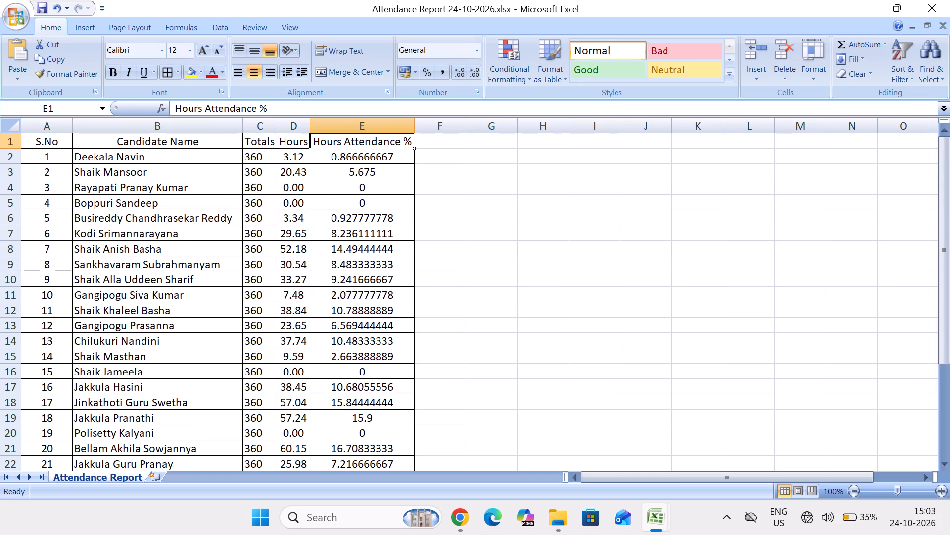
key("Down")
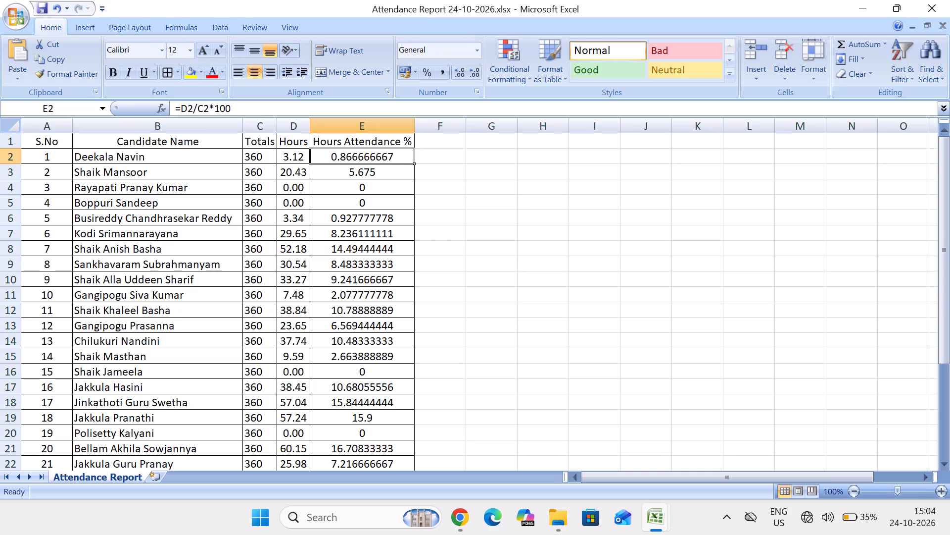
Save the report under the new name JSD3 Daily Attendance as an Excel Workbook in the Downloads folder.
left_click(23, 15)
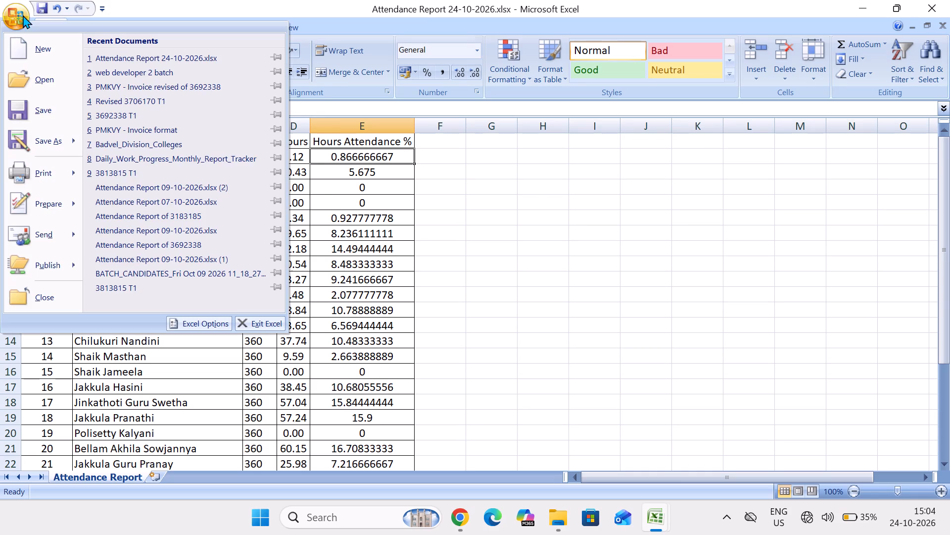
left_click(60, 140)
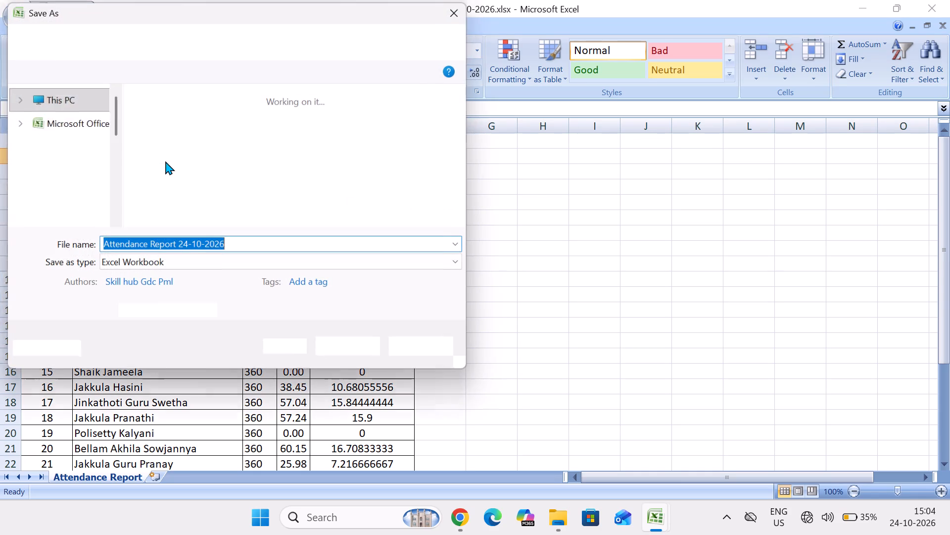
left_click(237, 244)
key("BackSpace")
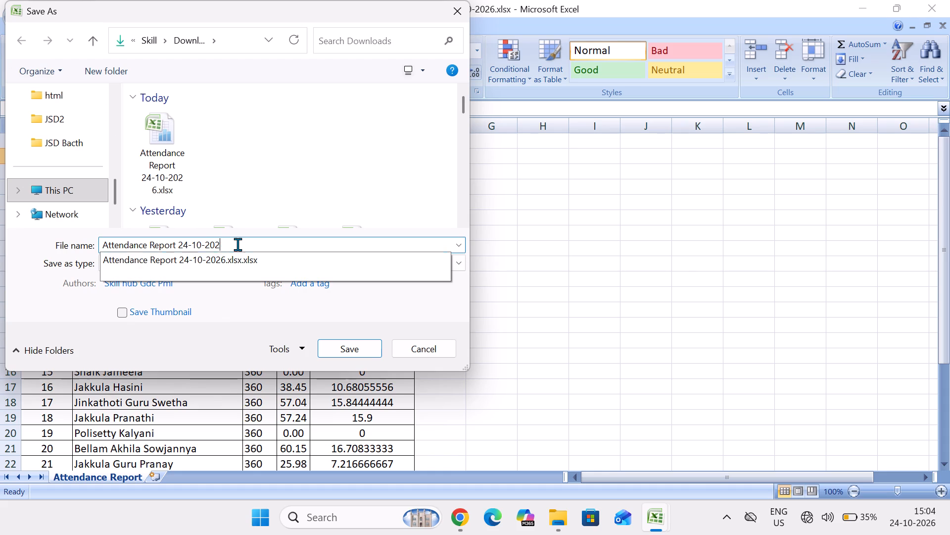
key("BackSpace")
key("BackSpace")
key("BackSpace")
key("BackSpace")
key("BackSpace")
key("BackSpace")
key("BackSpace")
key("BackSpace")
key("BackSpace")
key("BackSpace")
key("BackSpace")
key("BackSpace")
key("BackSpace")
key("BackSpace")
key("BackSpace")
key("BackSpace")
key("BackSpace")
key("BackSpace")
key("BackSpace")
key("BackSpace")
key("BackSpace")
key("BackSpace")
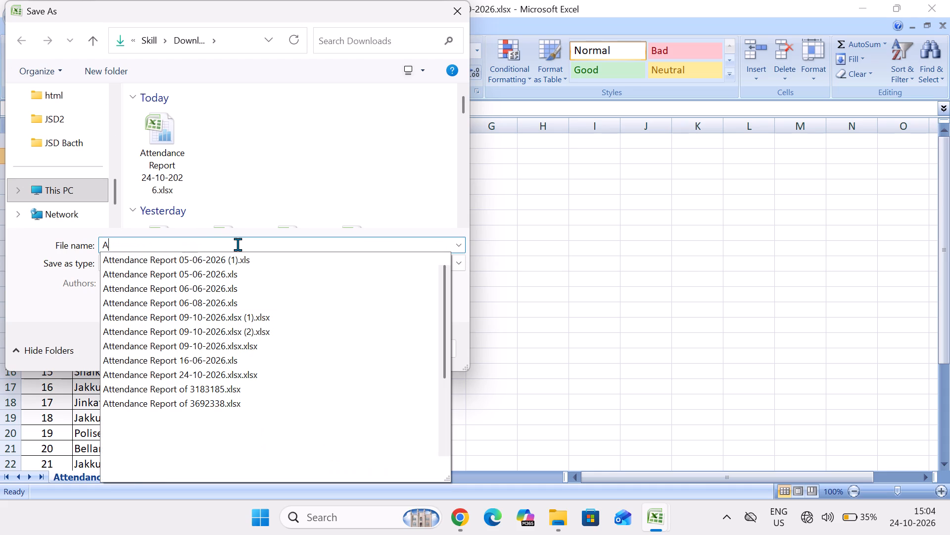
type("jsd3")
key("space")
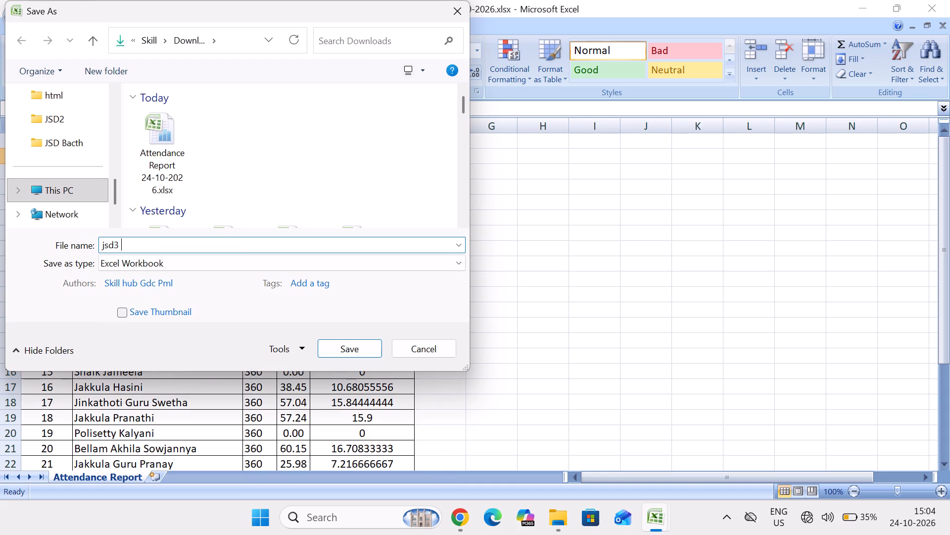
key("BackSpace")
key("BackSpace")
key("BackSpace")
key("BackSpace")
key("BackSpace")
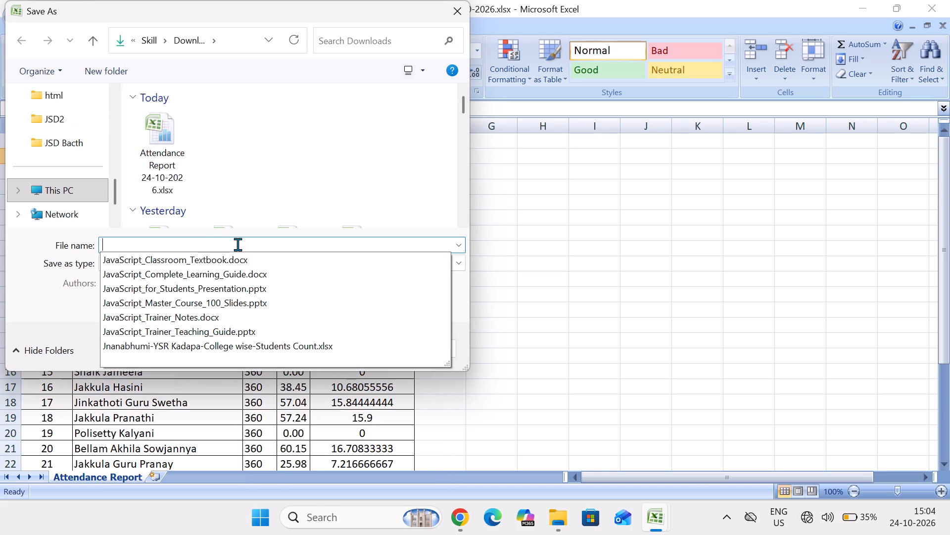
type("JSD attendance")
key("space")
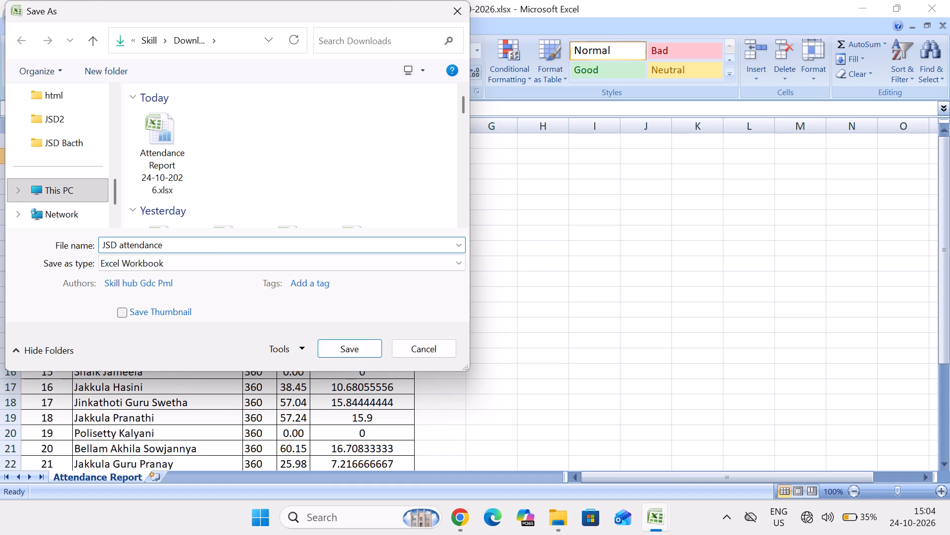
key("BackSpace")
key("BackSpace")
key("BackSpace")
key("BackSpace")
key("BackSpace")
key("BackSpace")
key("BackSpace")
key("BackSpace")
key("BackSpace")
key("BackSpace")
key("BackSpace")
type("Daily Attendance")
key("space")
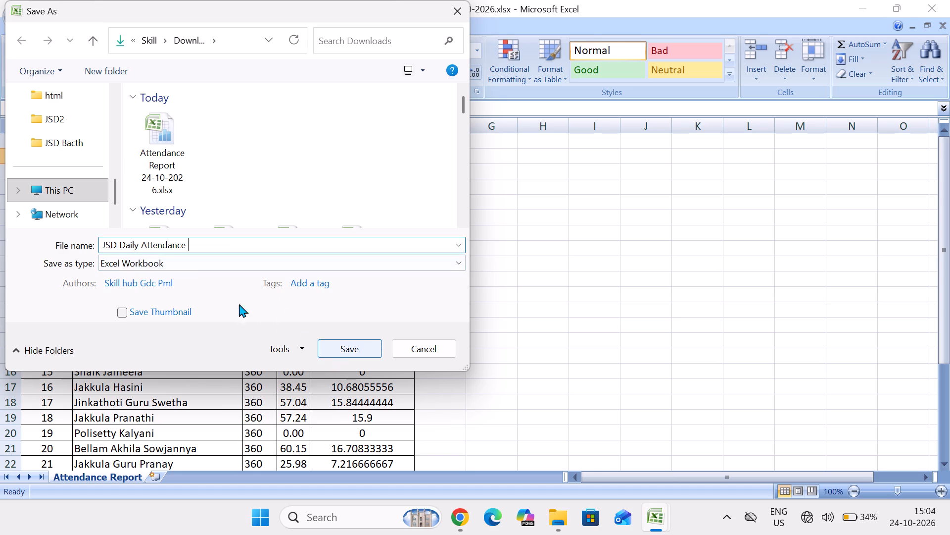
left_click(118, 243)
key("Left")
key("3")
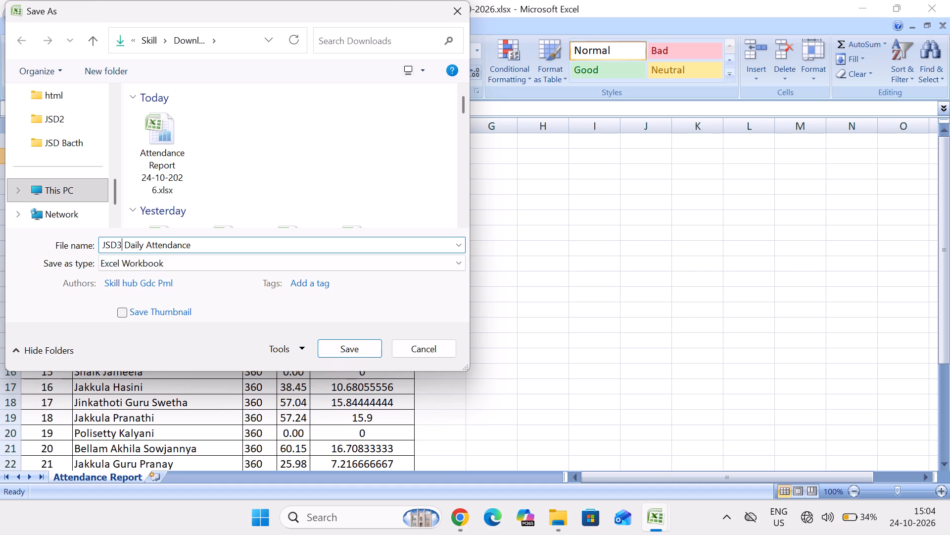
left_click(349, 347)
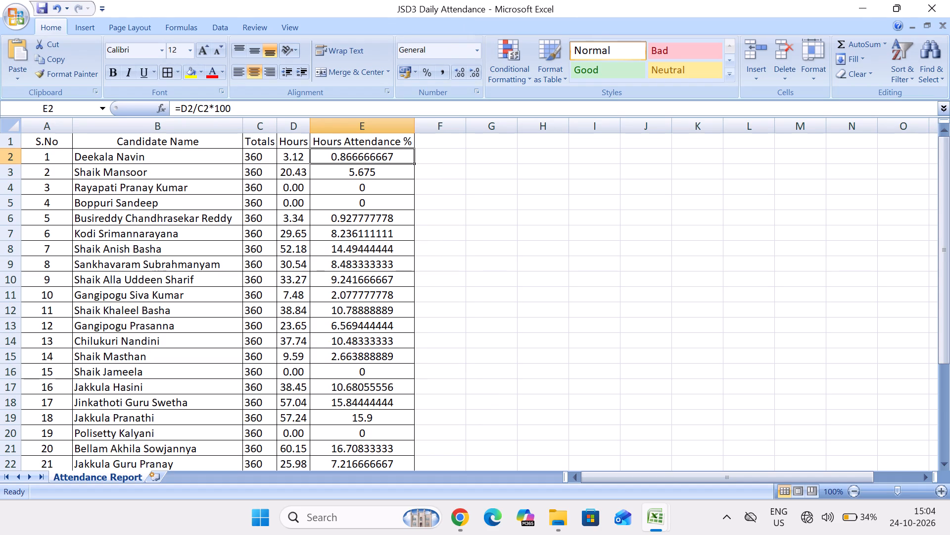
Review the Hours Attendance % values and formulas from the header down to S.No 30.
left_click(352, 190)
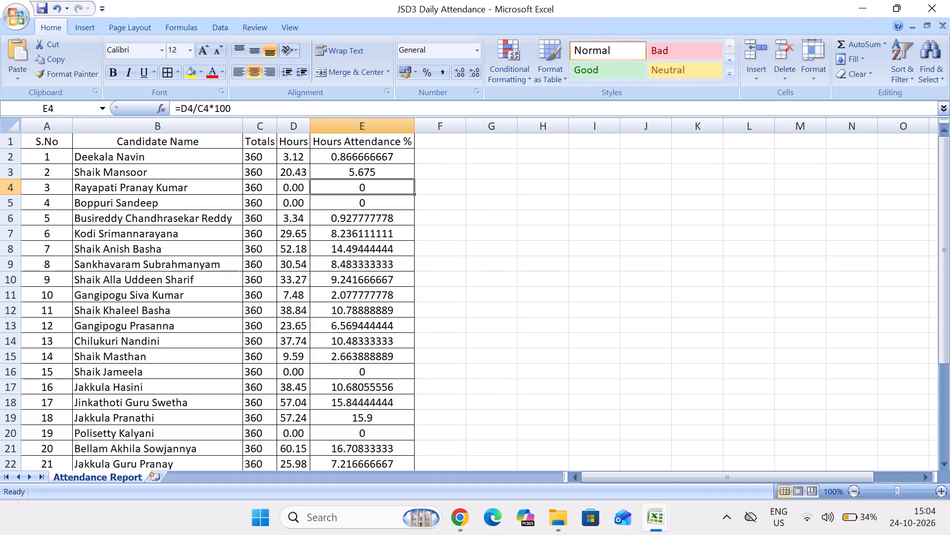
left_click(352, 138)
key("Down")
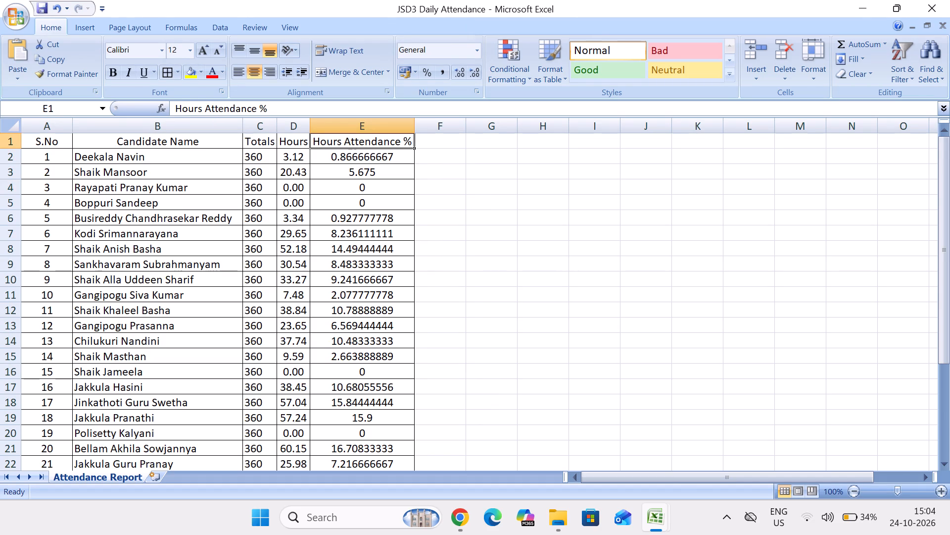
key("Down")
key("Down")
key("Down")
key("Down")
key("Down")
key("Down")
key("Down")
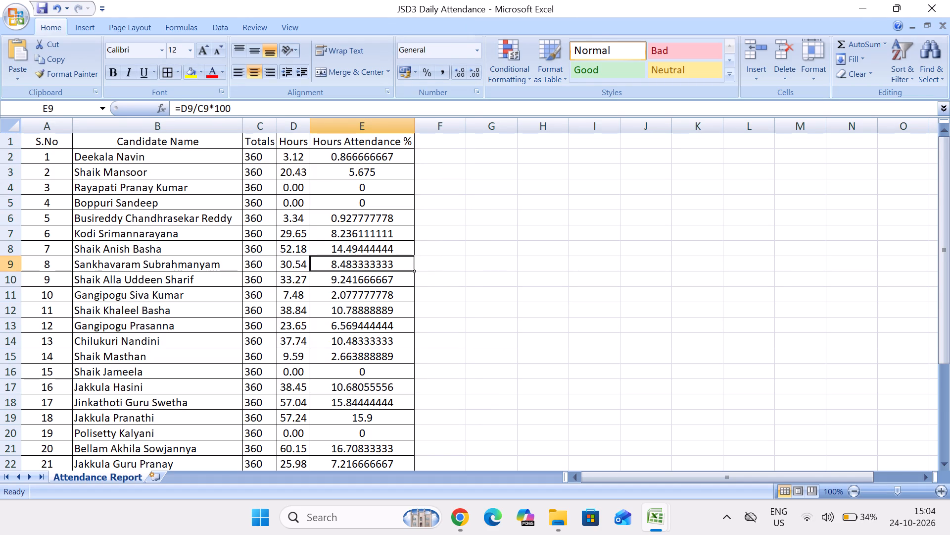
key("Down")
key("Down")
key("Down")
key("Down")
key("Down")
key("Down")
key("Down")
key("Down")
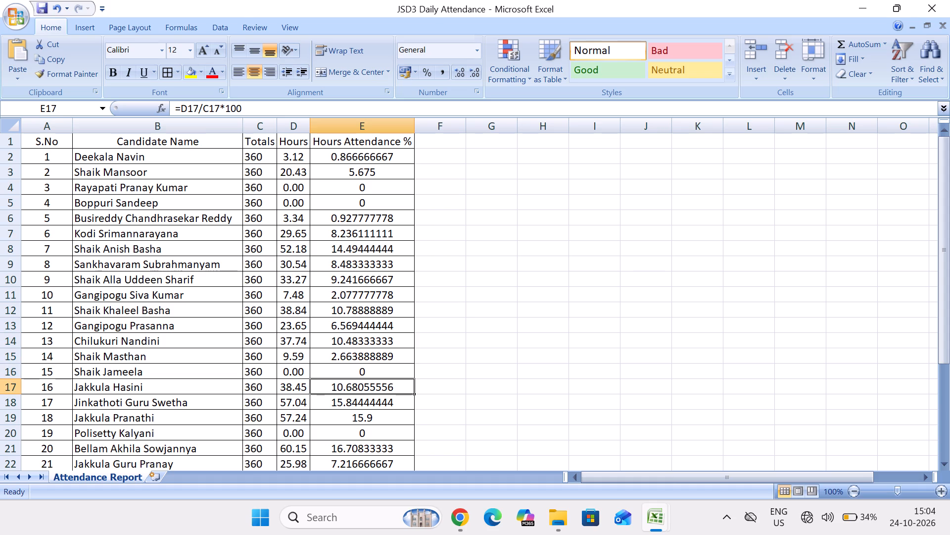
key("Down")
key("Down")
key("Down")
key("Down")
key("Down")
key("Down")
key("Down")
key("Down")
key("Down")
key("Down")
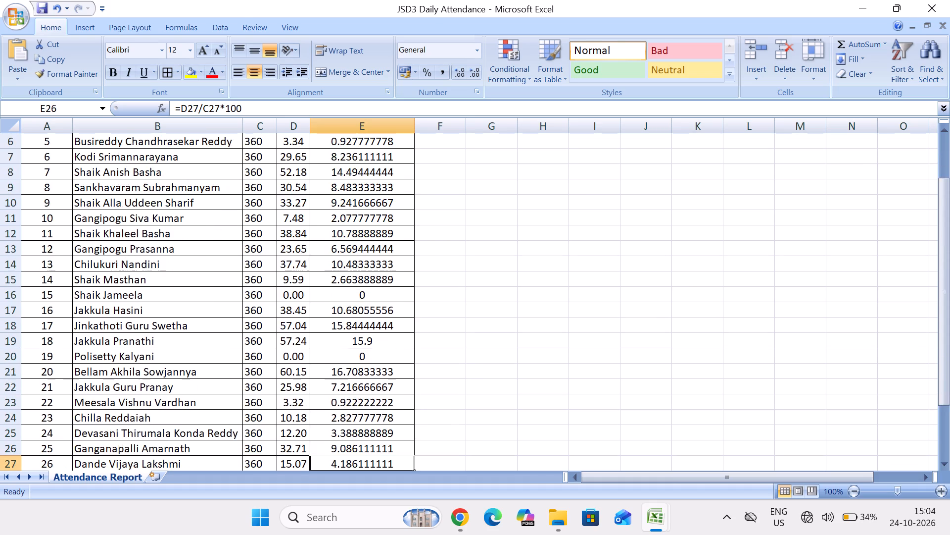
key("Down")
key("Down")
key("Down")
key("Down")
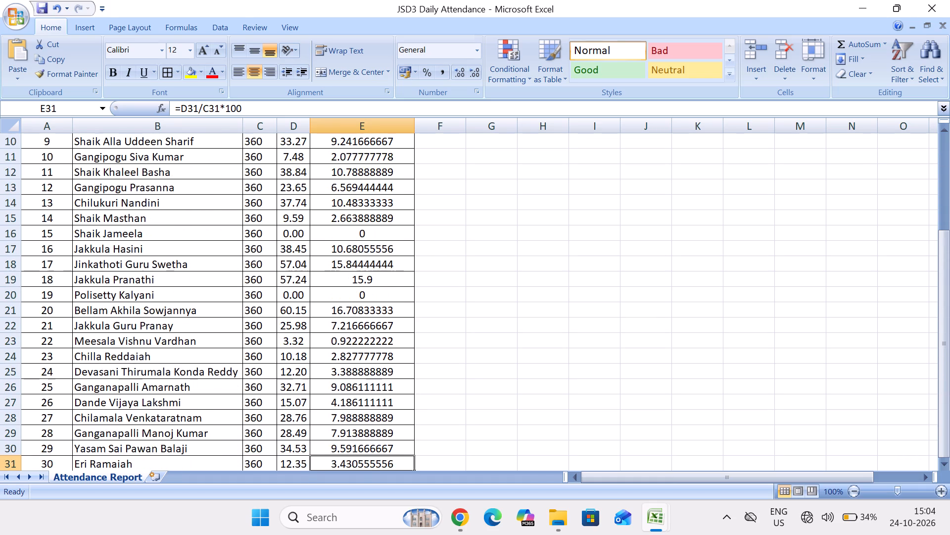
key("Down")
Recheck the Hours Attendance % values from S.No 30 back up to S.No 15.
key("Up")
key("Up")
key("Up")
key("Up")
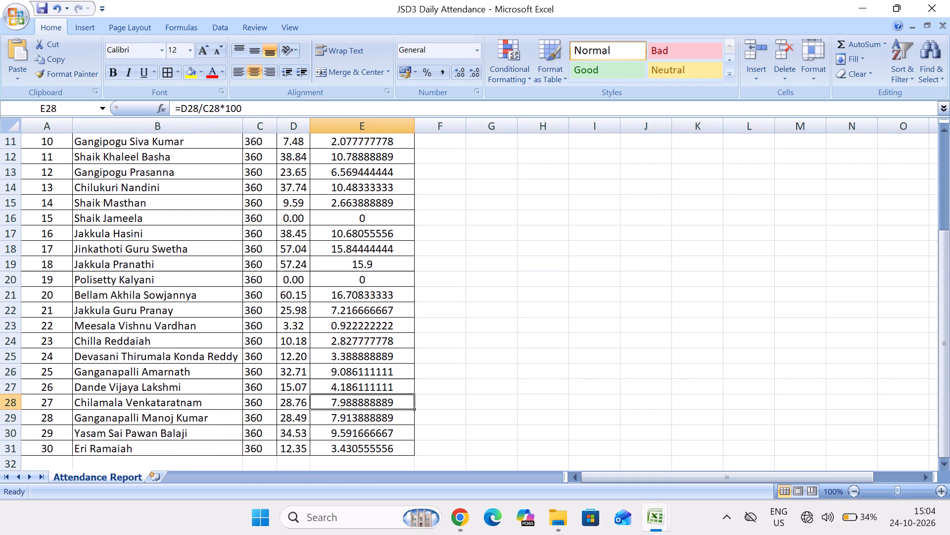
key("Up")
key("Up")
key("Up")
key("Up")
key("Up")
key("Up")
key("Up")
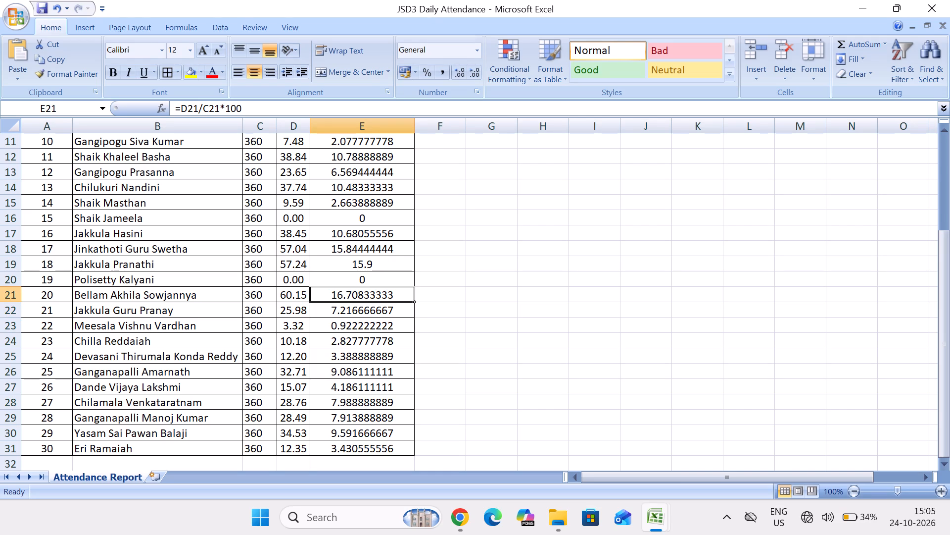
key("Up")
key("Up")
key("Up")
key("Up")
key("Up")
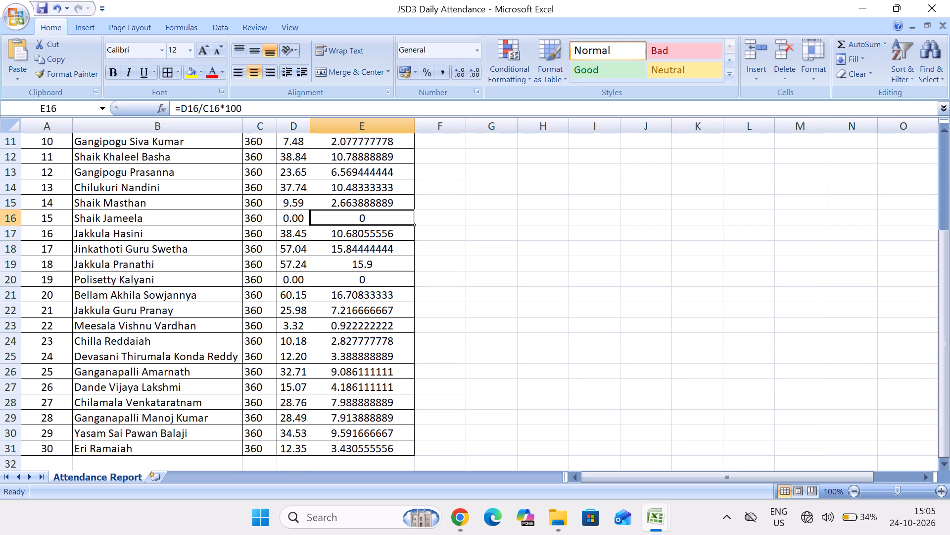
Check the Hours Attendance % values from S.No 15 down past the last candidate row.
key("Down")
key("Down")
key("Down")
key("Down")
key("Down")
key("Down")
key("Down")
key("Down")
key("Down")
key("Down")
key("Down")
key("Down")
key("Down")
key("Down")
key("Down")
key("Down")
key("Down")
key("Down")
Review the Hours Attendance % values and formulas from below the table up to S.No 21.
key("Up")
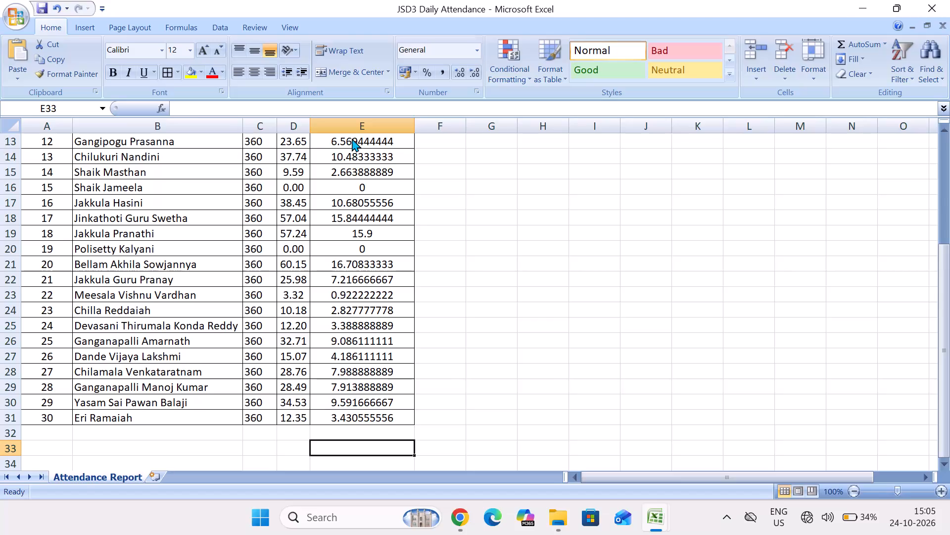
key("Up")
key("Up")
key("Up")
key("Up")
key("Up")
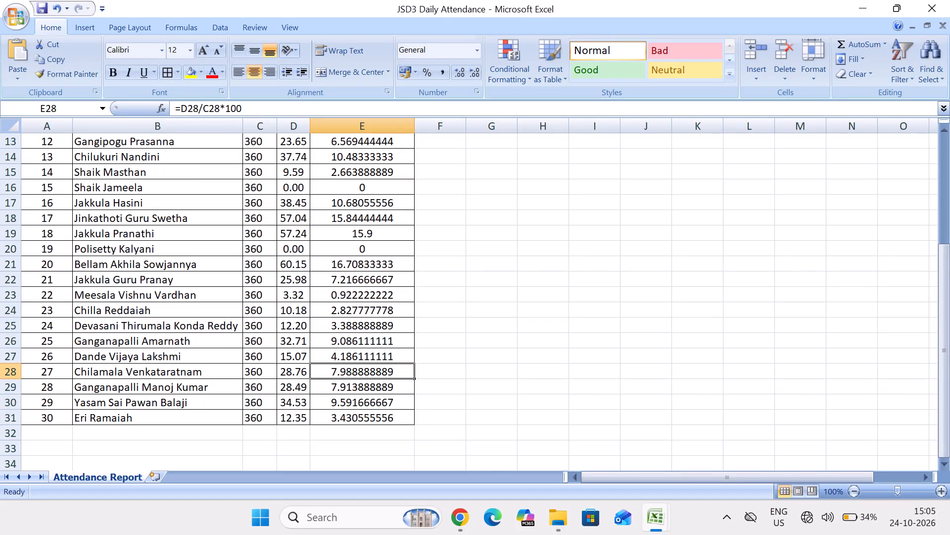
key("Up")
key("Up")
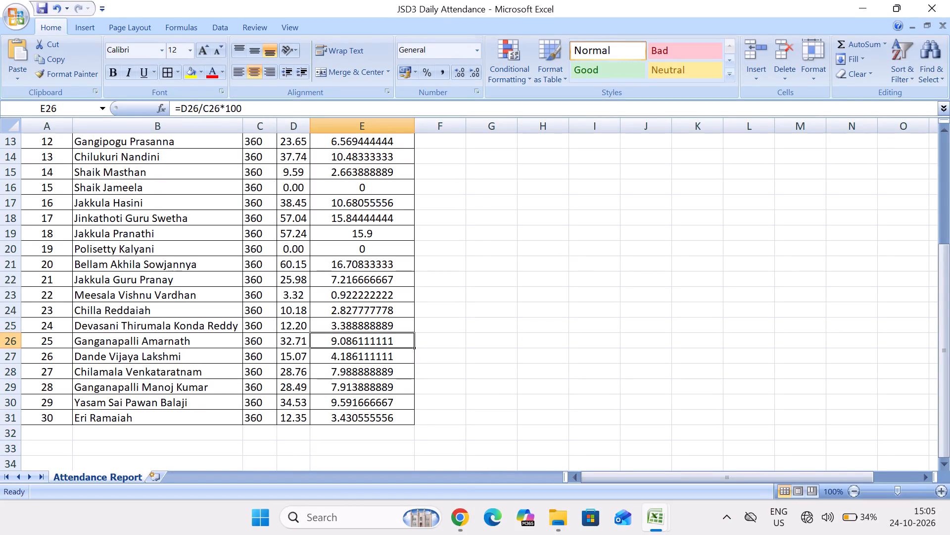
key("Up")
key("Up")
key("Up")
key("Up")
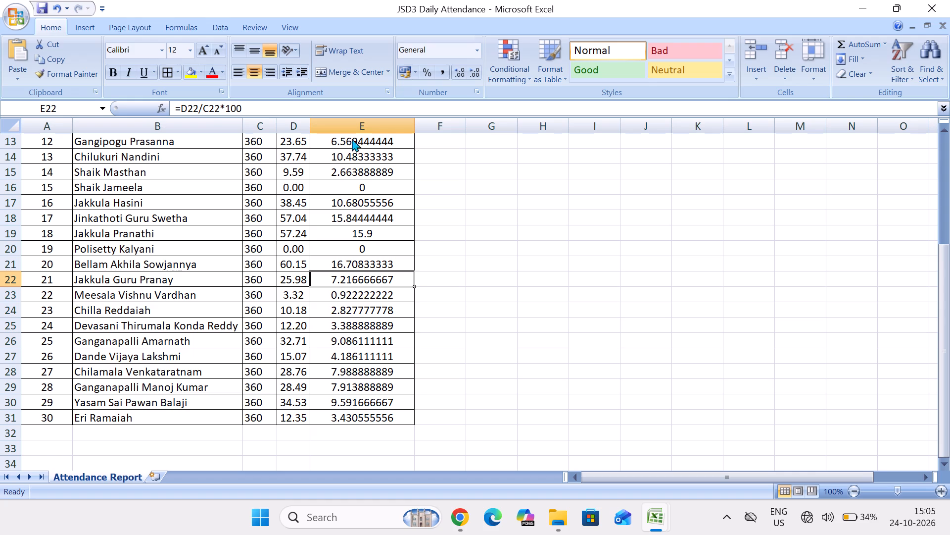
Check the Hours Attendance % values from S.No 21 down to the end of the table.
key("Down")
key("Down")
key("Down")
key("Down")
key("Down")
key("Down")
key("Down")
key("Down")
key("Down")
key("Down")
key("Down")
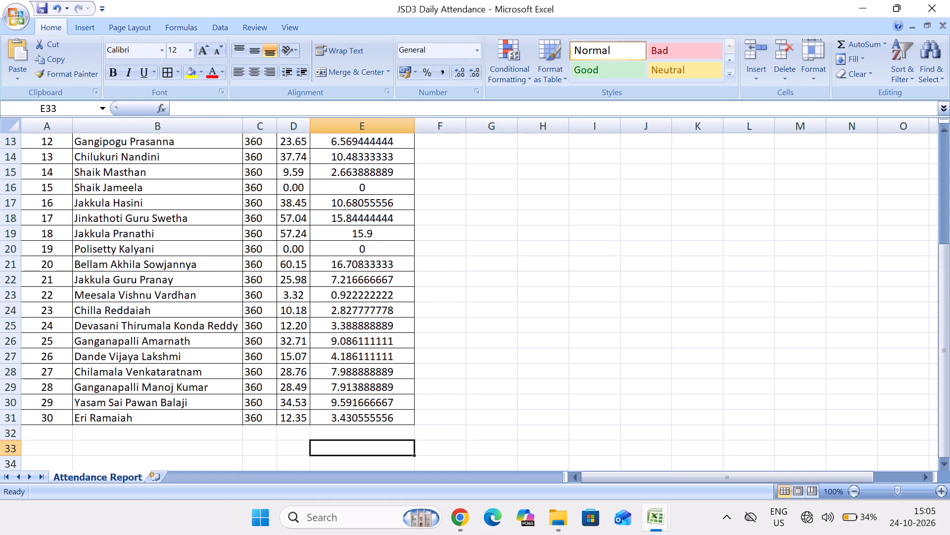
Review the Hours Attendance % value and formula of every candidate from S.No 30 up to the column header.
key("Up")
key("Up")
key("Up")
key("Up")
key("Up")
key("Up")
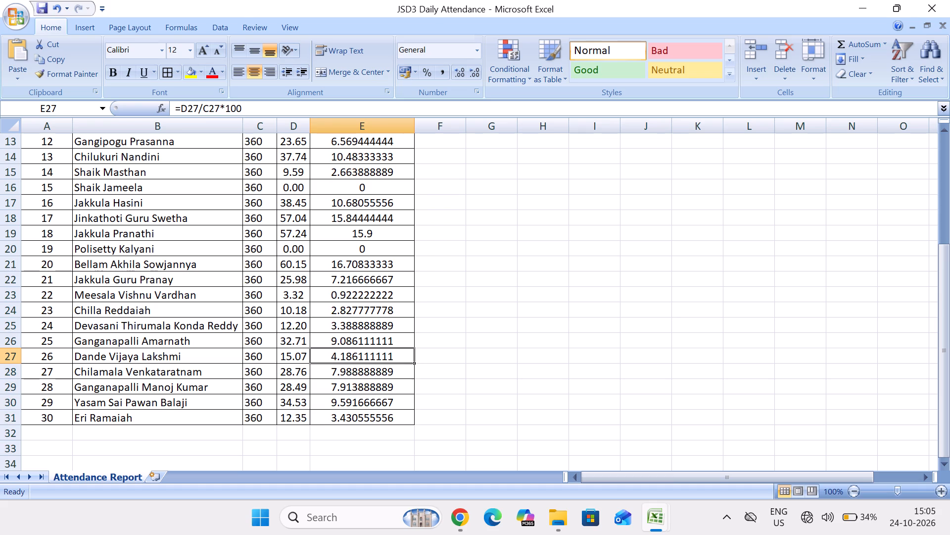
key("Up")
key("Up")
key("Up")
key("Up")
key("Up")
key("Up")
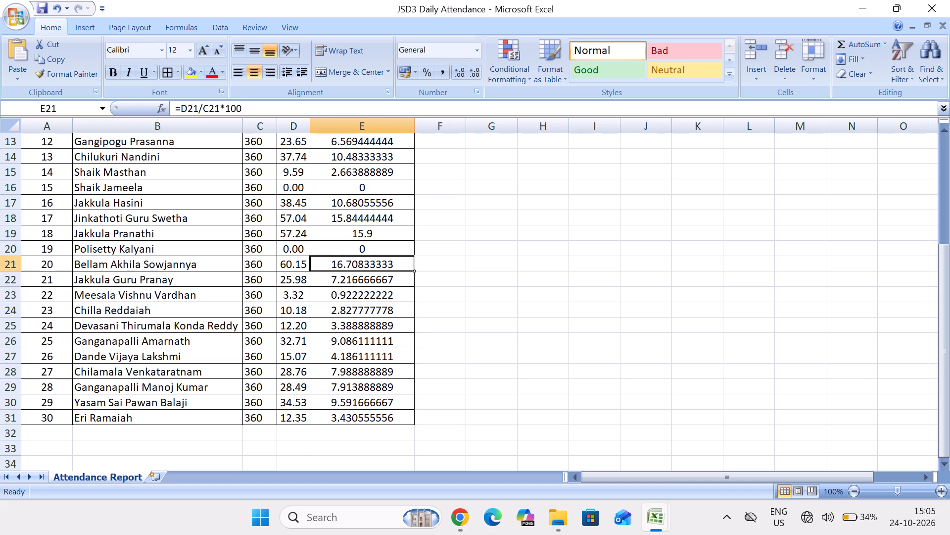
key("Up")
key("Up")
key("Up")
key("Up")
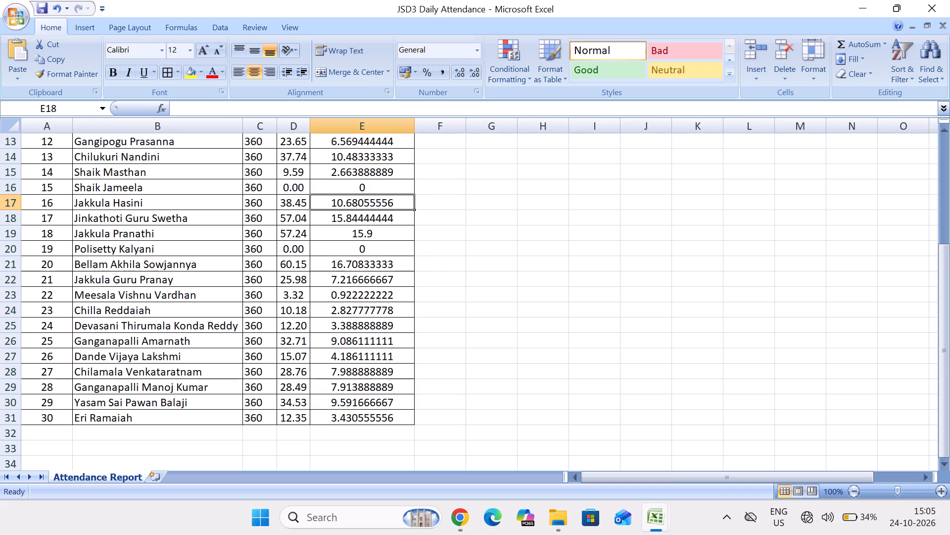
key("Up")
key("Up")
key("Up")
key("Up")
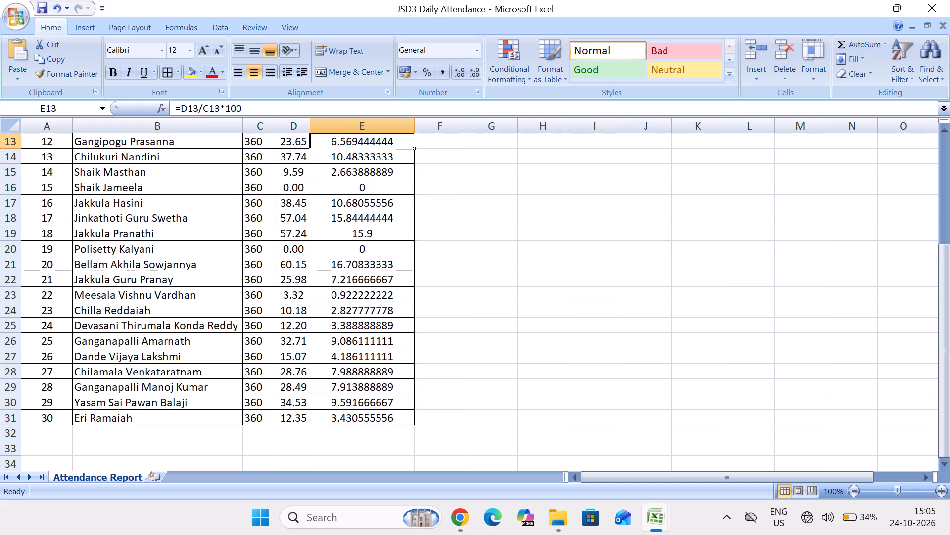
key("Up")
key("Up")
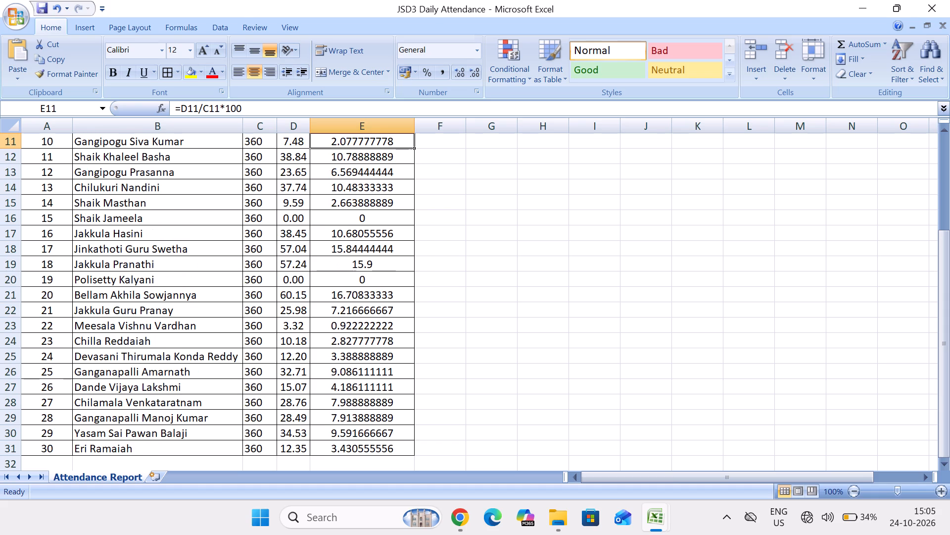
key("Up")
key("Up")
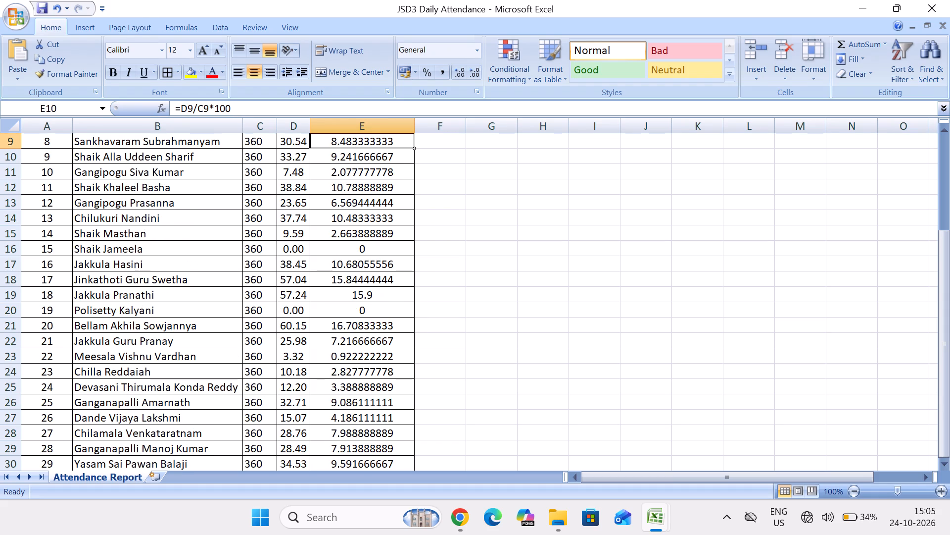
key("Up")
key("Up")
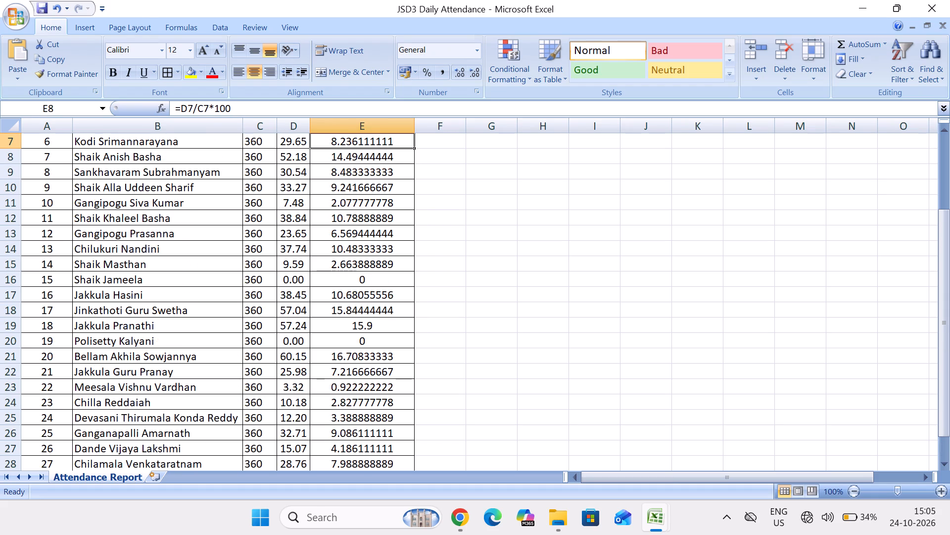
key("Up")
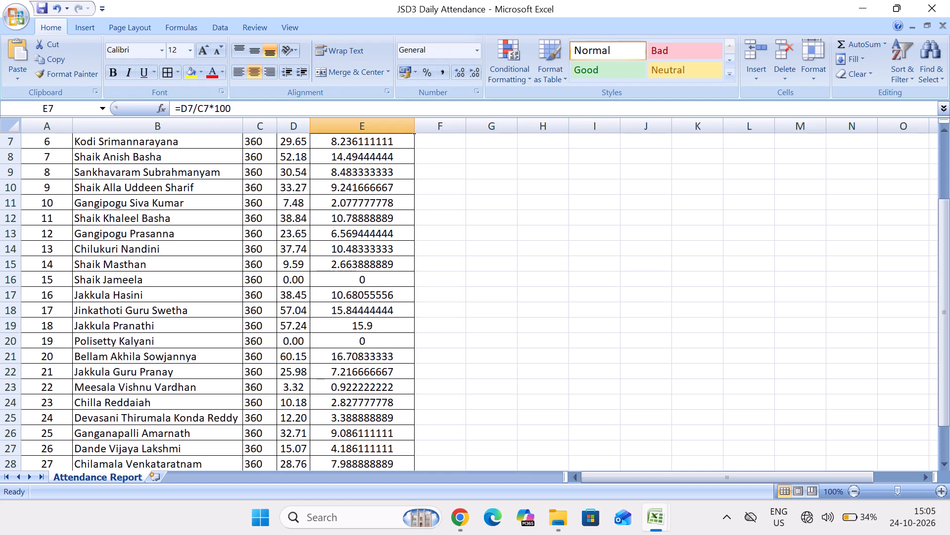
key("Up")
key("Up")
key("Up")
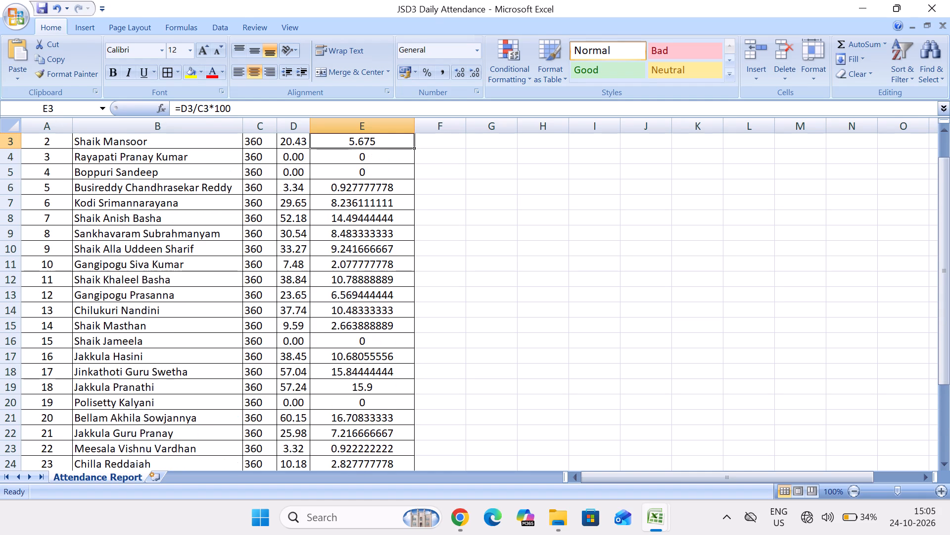
key("Up")
key("Up")
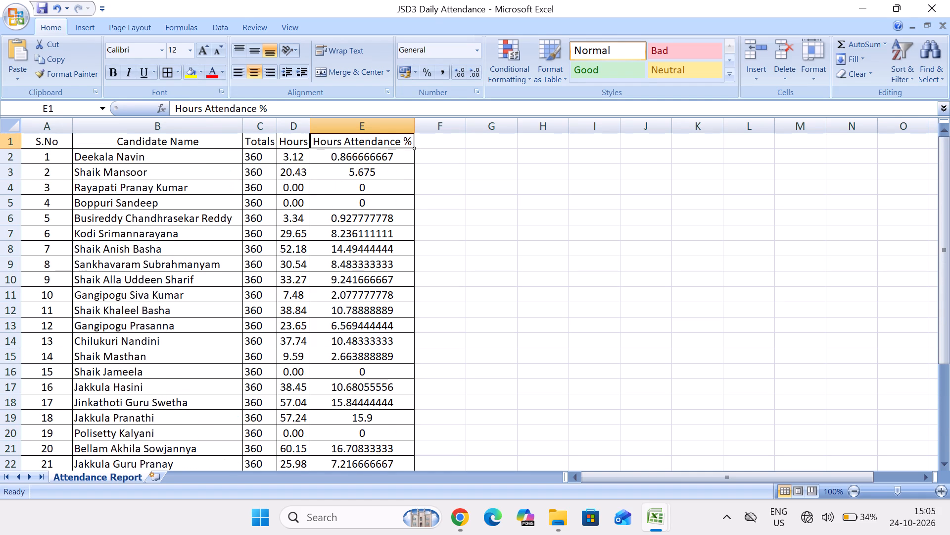
Look over the Hours Attendance % column from the header down past the last candidate row.
key("Down")
key("Down")
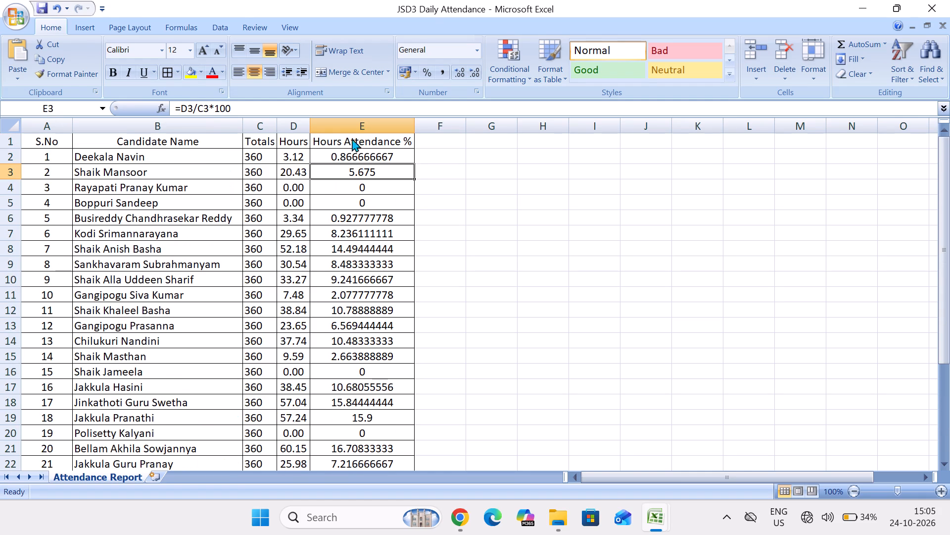
key("Down")
key("Down")
key("Down")
key("Down")
key("Down")
key("Down")
key("Down")
key("Down")
key("Down")
key("Down")
key("Down")
key("Down")
key("Down")
key("Down")
key("Down")
key("Down")
key("Down")
key("Down")
key("Down")
key("Down")
key("Down")
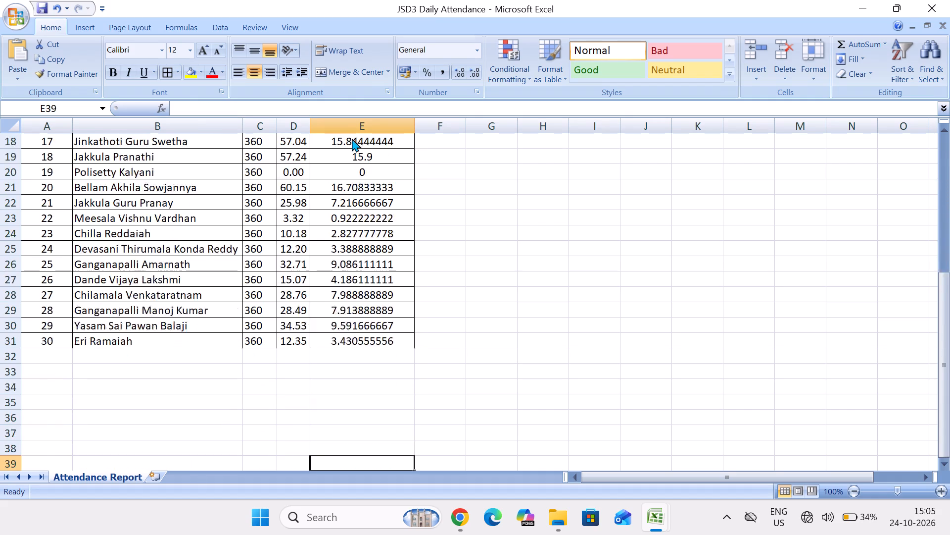
Check the Hours Attendance % formulas of S.No 29 and S.No 30 at the end of the table.
key("Up")
key("Up")
key("Up")
key("Up")
key("Up")
key("Up")
key("Up")
key("Up")
key("Up")
key("Up")
key("Up")
key("Up")
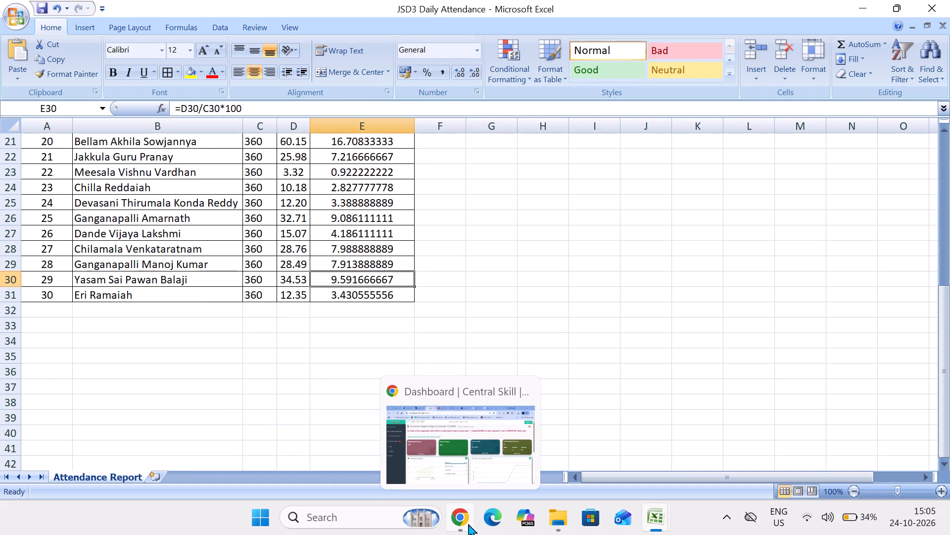
left_click(343, 302)
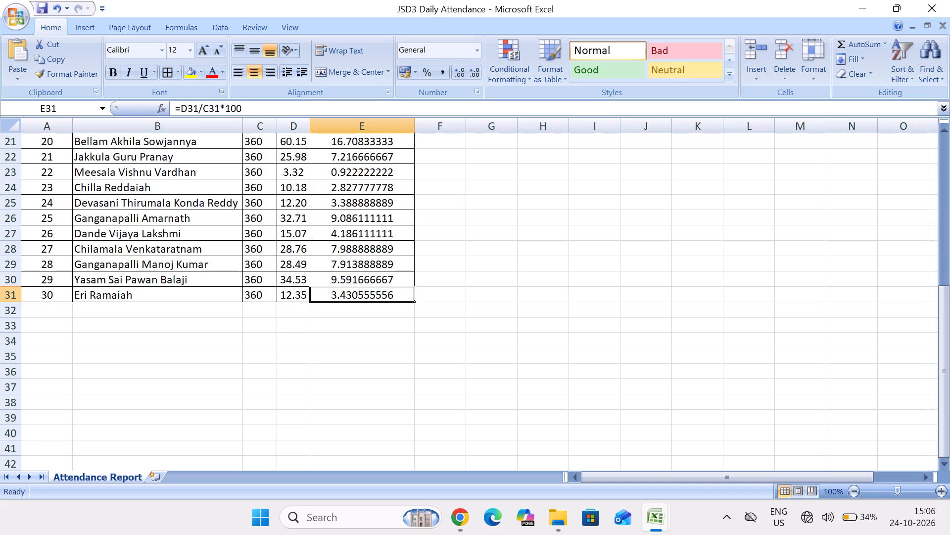
Narrow the Hours Attendance % column slightly so it sits closer to its values.
double_click(415, 127)
left_click_drag(415, 127, 401, 120)
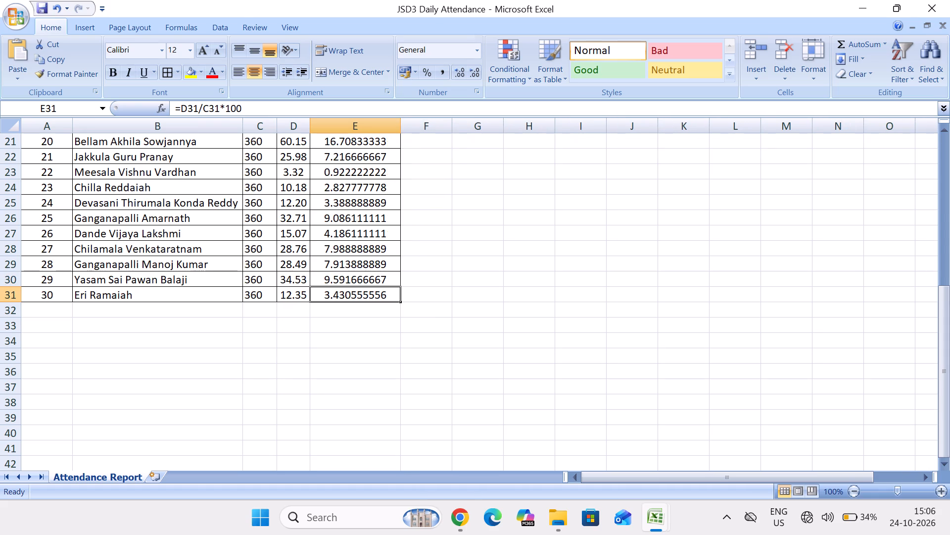
Check the Hours Attendance % values from S.No 25 up to the column header.
left_click(349, 221)
key("Up")
key("Up")
key("Up")
key("Up")
key("Up")
key("Up")
key("Up")
key("Up")
key("Up")
key("Up")
key("Up")
key("Up")
key("Up")
key("Up")
key("Up")
key("Up")
key("Up")
key("Up")
key("Up")
key("Up")
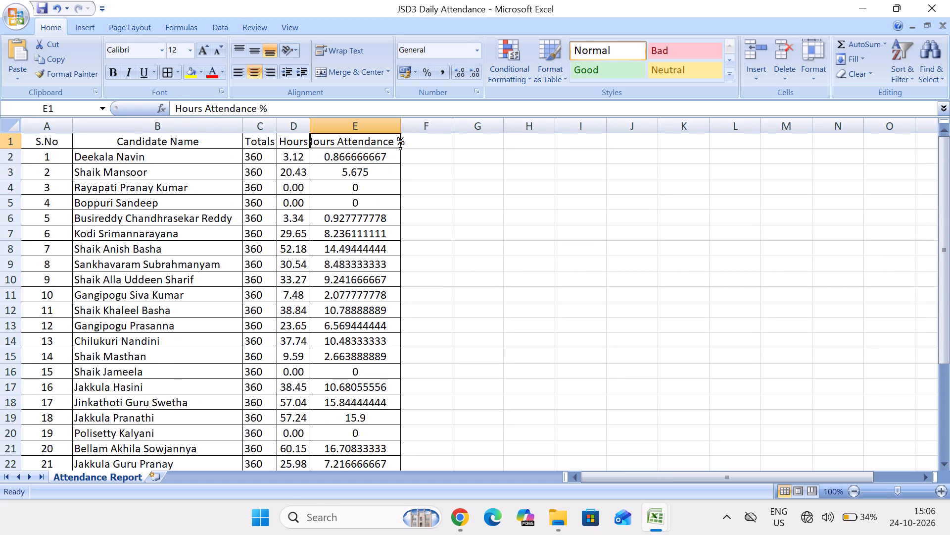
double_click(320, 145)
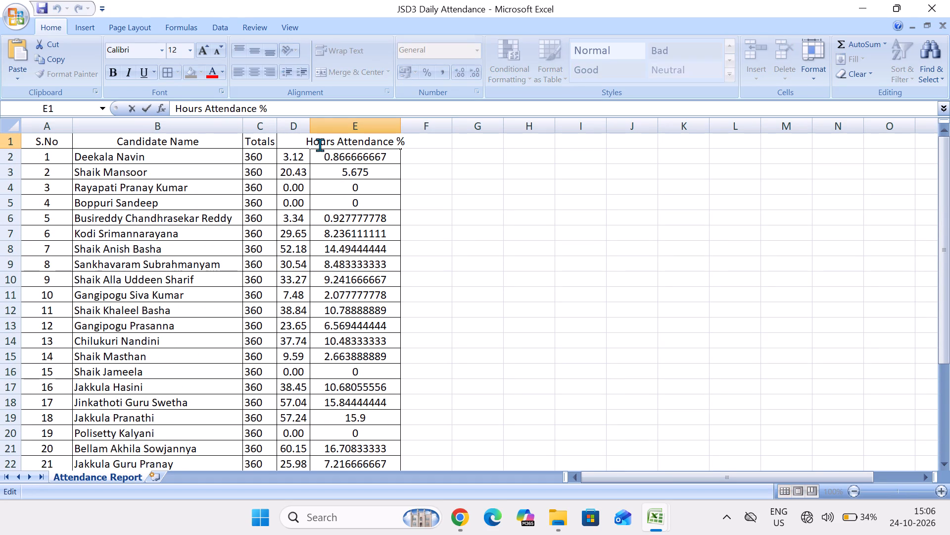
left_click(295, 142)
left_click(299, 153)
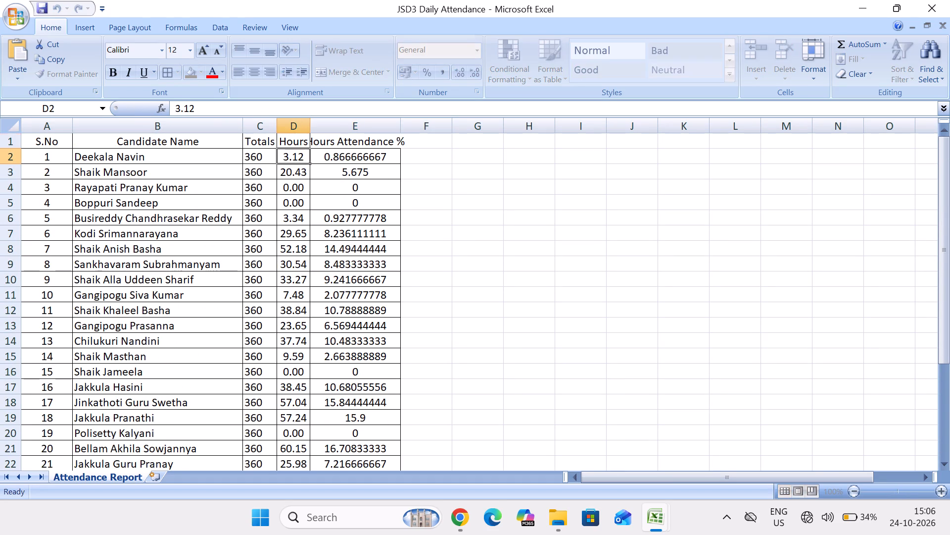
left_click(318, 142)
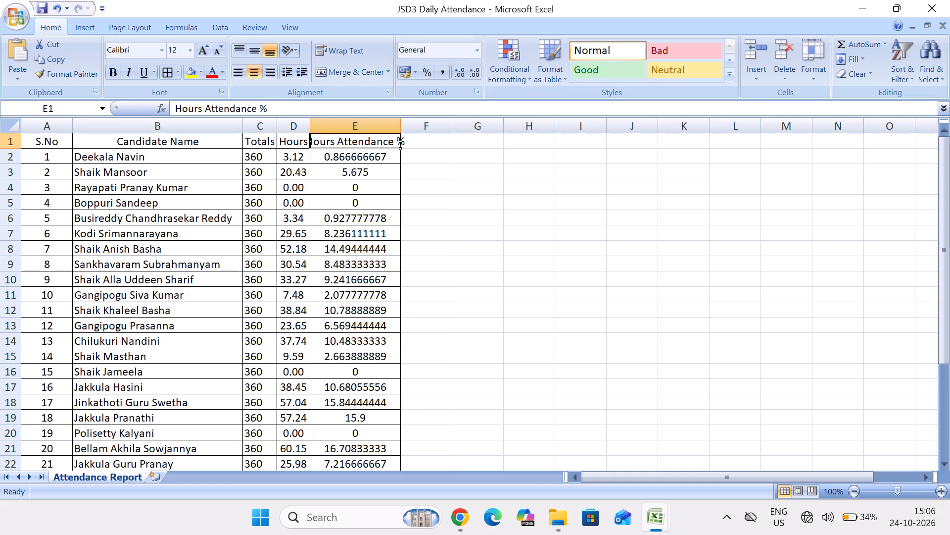
Check the Hours Attendance % formulas from S.No 2 down to S.No 5.
left_click(341, 171)
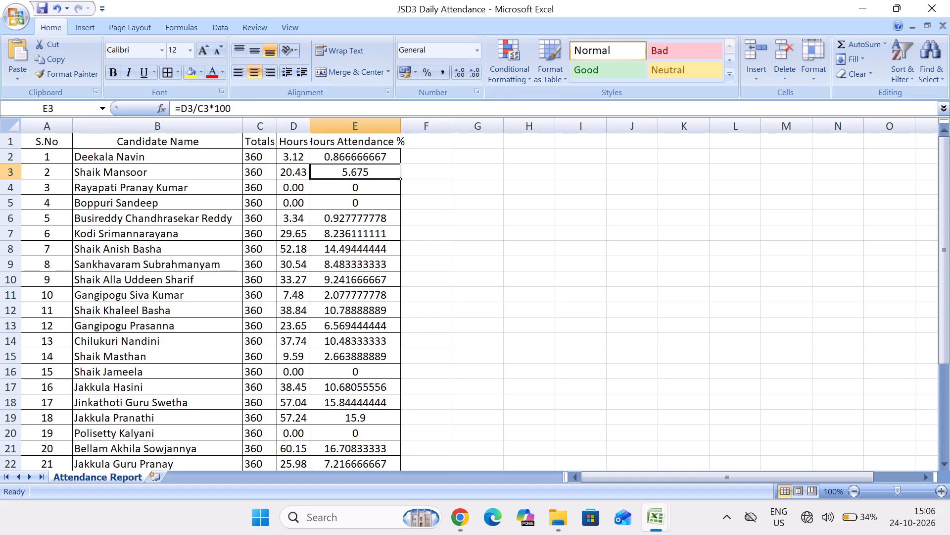
key("Down")
key("Down")
key("Down")
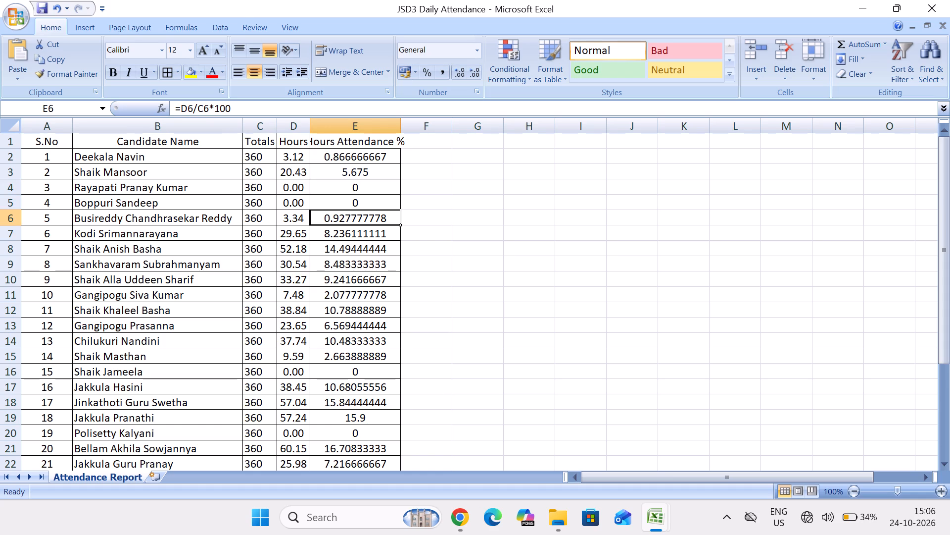
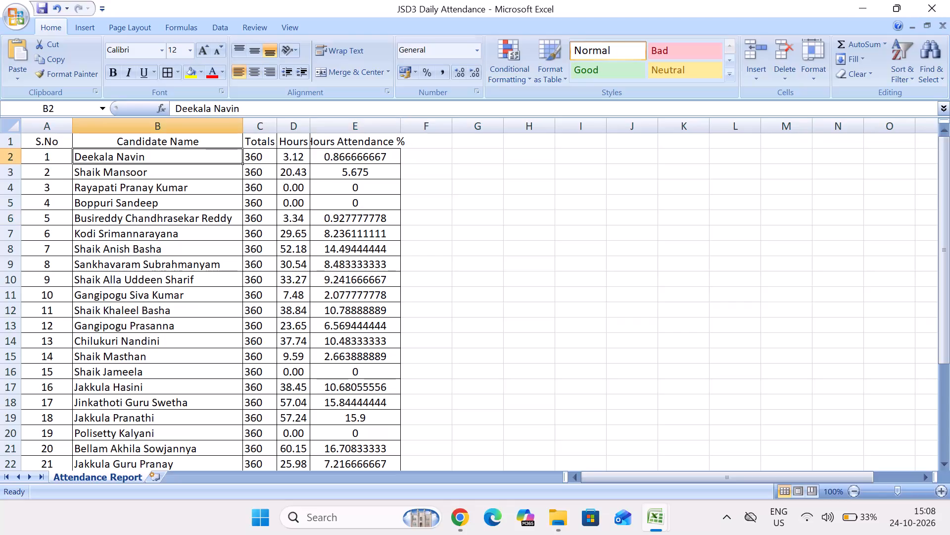
Review the candidate rows from S.No 1 down to S.No 29.
key("Down")
key("Down")
key("Down")
key("Down")
key("Down")
key("Down")
key("Down")
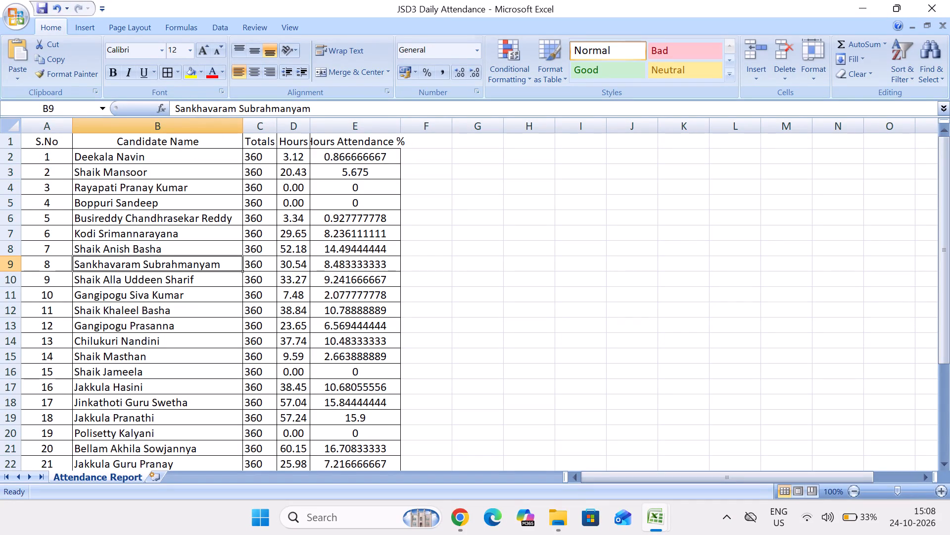
key("Down")
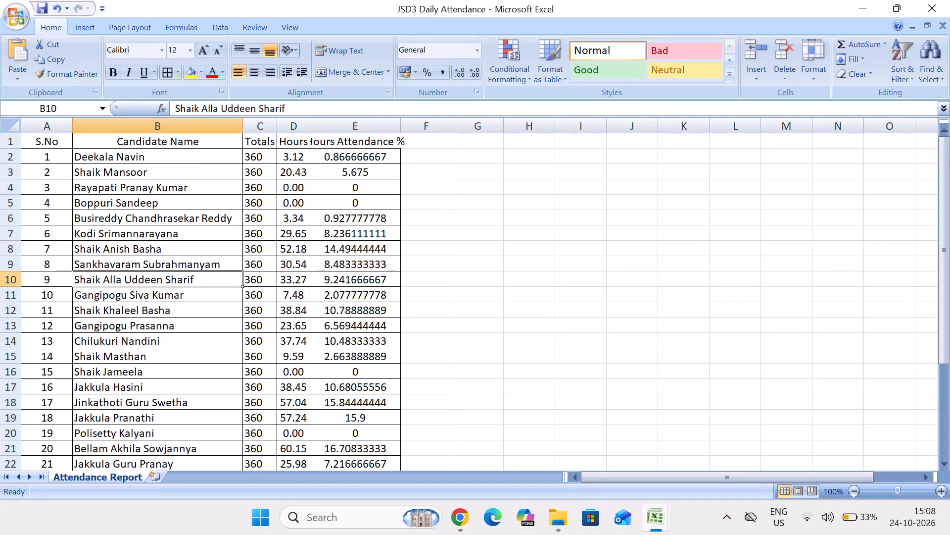
key("Down")
key("Down")
key("Down")
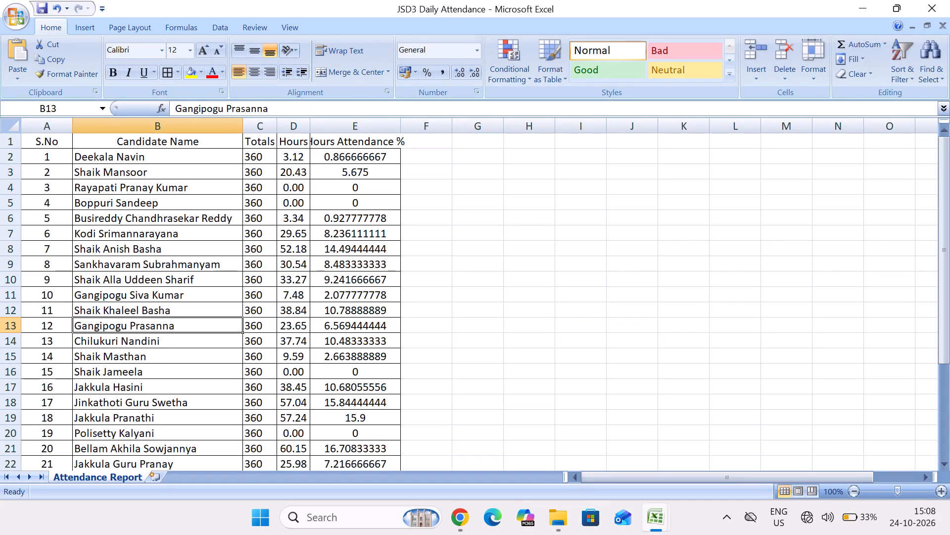
key("Down")
key("Down")
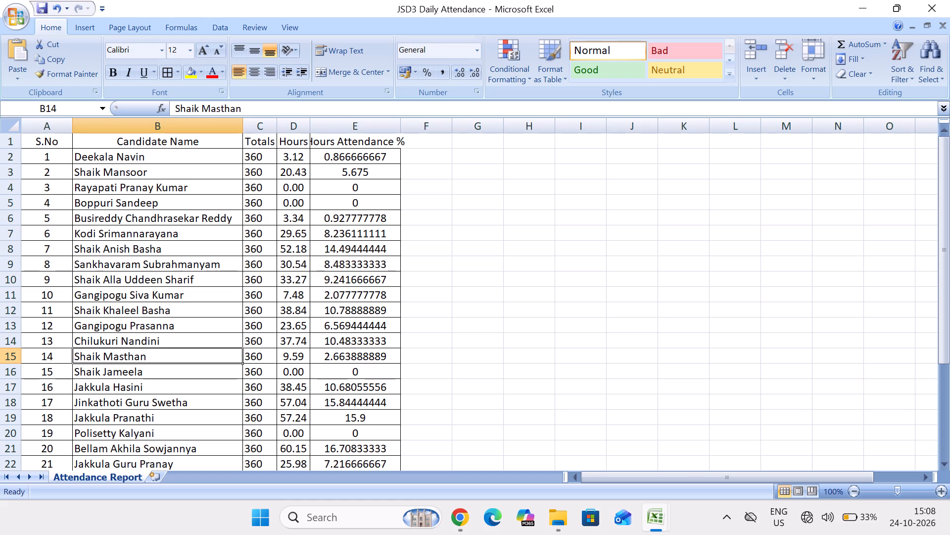
key("Down")
key("Down")
key("Down")
key("Down")
key("Down")
key("Down")
key("Down")
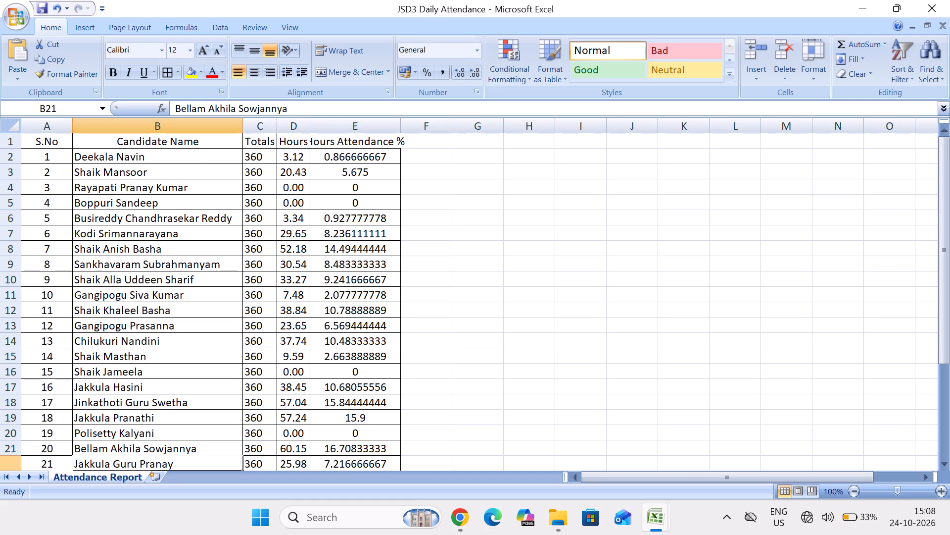
key("Down")
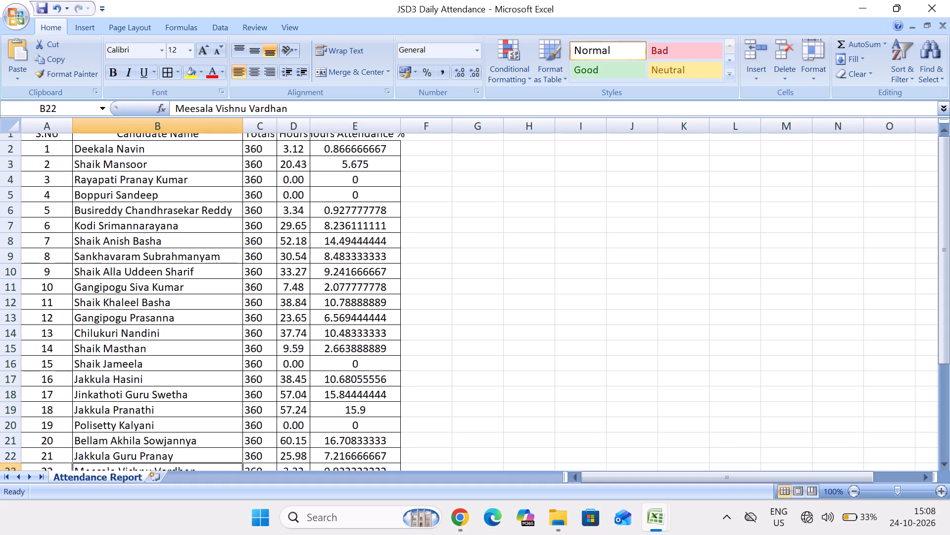
key("Down")
key("Down")
key("Down")
key("Down")
key("Down")
key("Down")
key("Down")
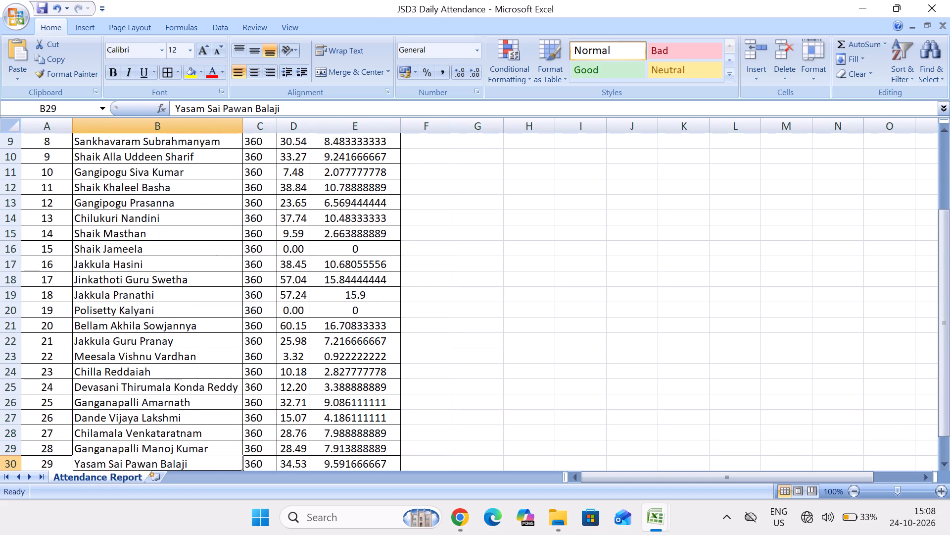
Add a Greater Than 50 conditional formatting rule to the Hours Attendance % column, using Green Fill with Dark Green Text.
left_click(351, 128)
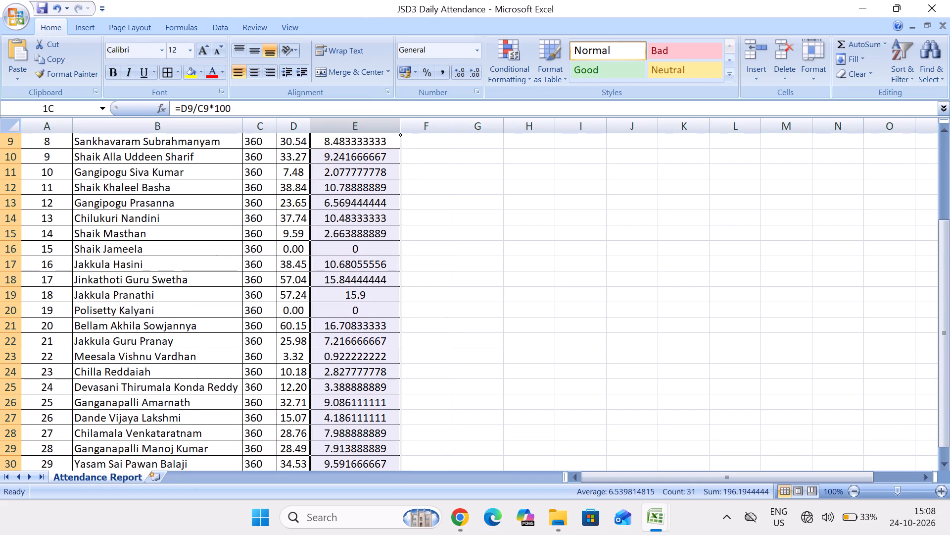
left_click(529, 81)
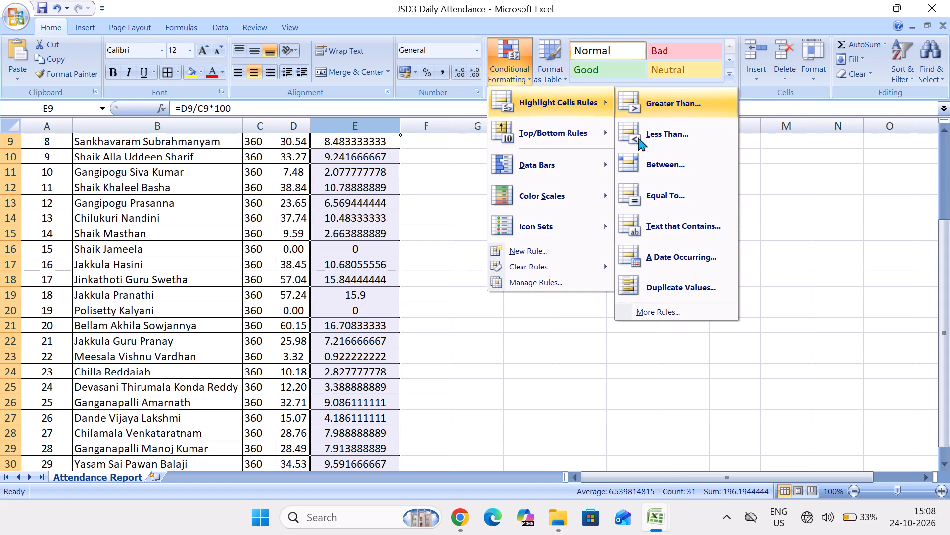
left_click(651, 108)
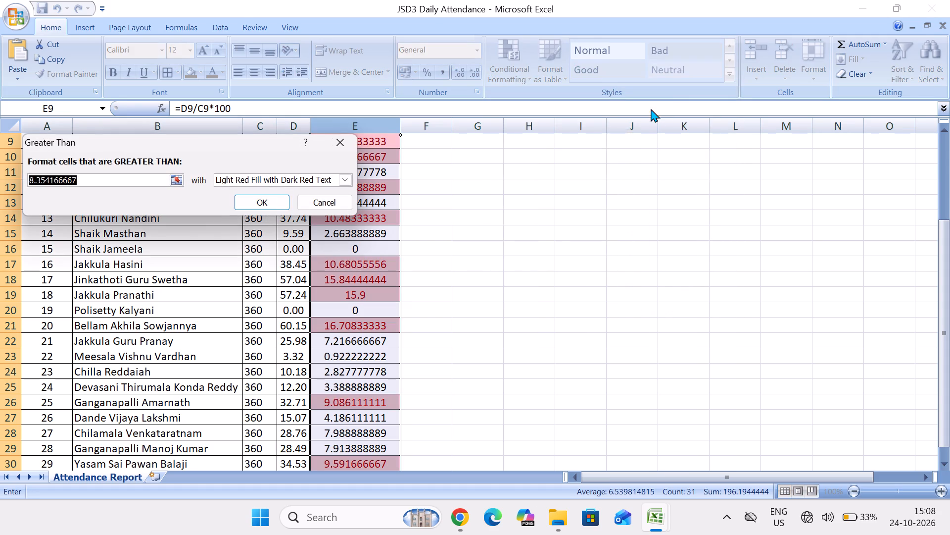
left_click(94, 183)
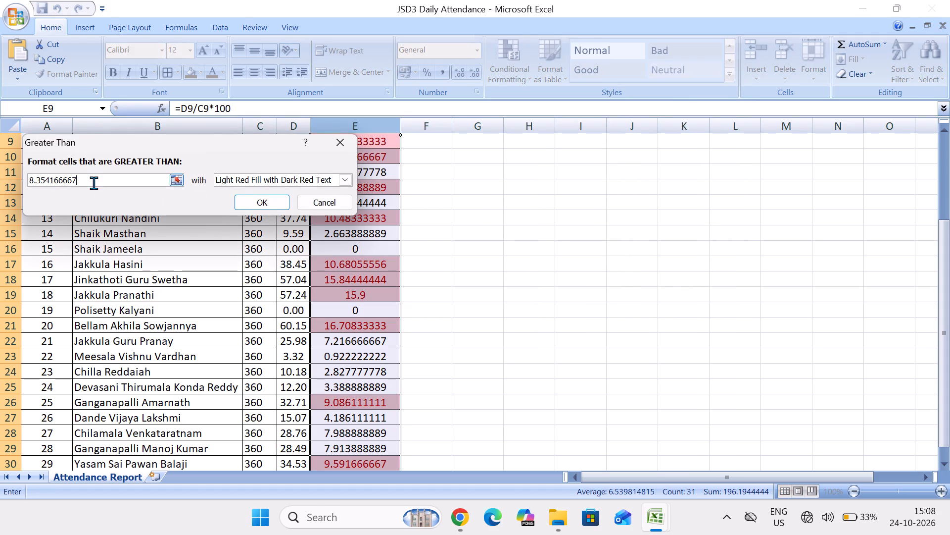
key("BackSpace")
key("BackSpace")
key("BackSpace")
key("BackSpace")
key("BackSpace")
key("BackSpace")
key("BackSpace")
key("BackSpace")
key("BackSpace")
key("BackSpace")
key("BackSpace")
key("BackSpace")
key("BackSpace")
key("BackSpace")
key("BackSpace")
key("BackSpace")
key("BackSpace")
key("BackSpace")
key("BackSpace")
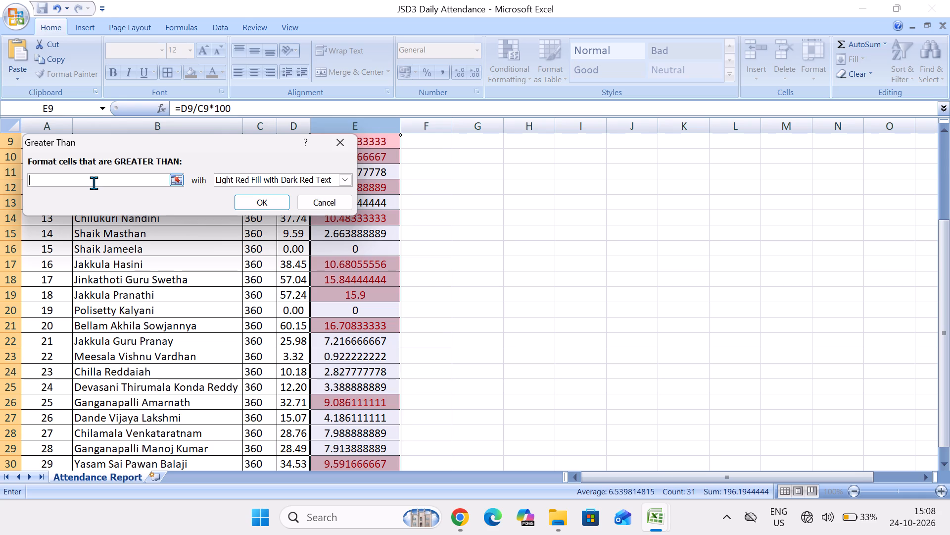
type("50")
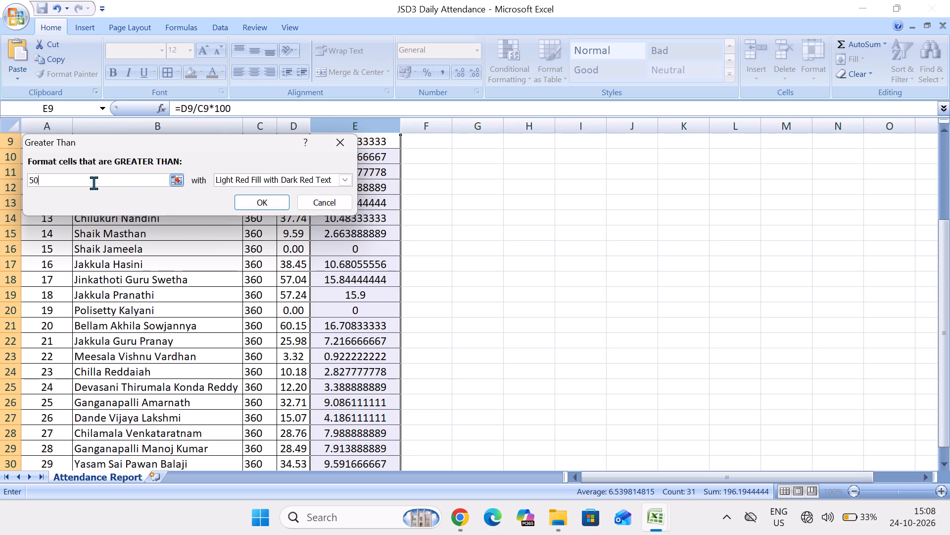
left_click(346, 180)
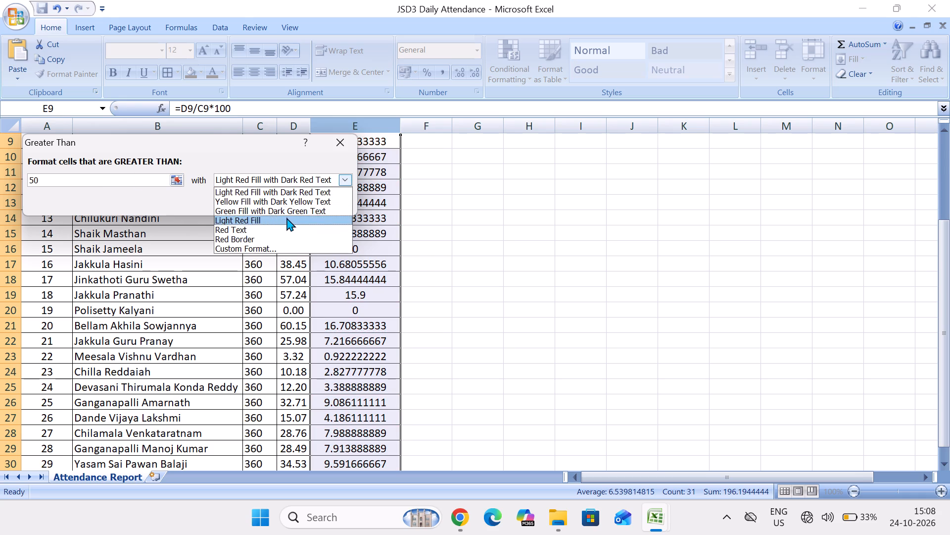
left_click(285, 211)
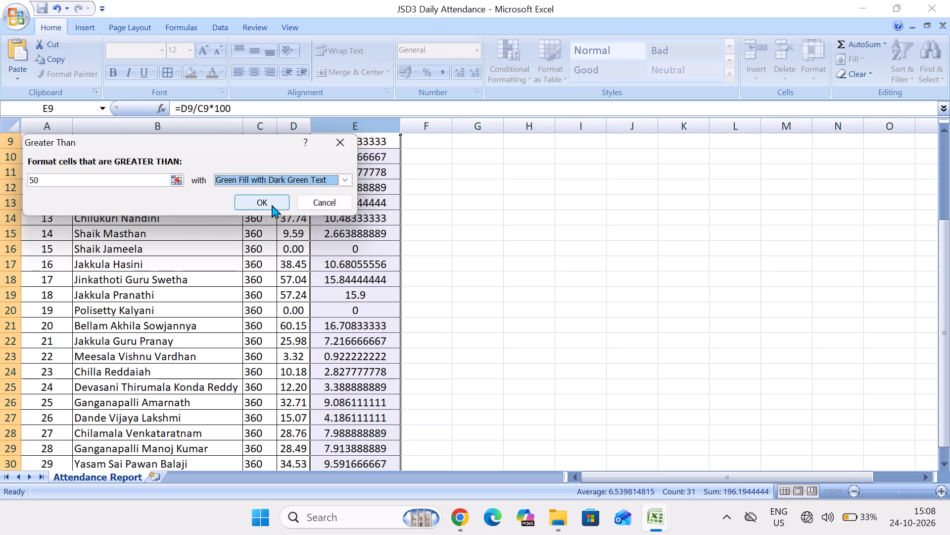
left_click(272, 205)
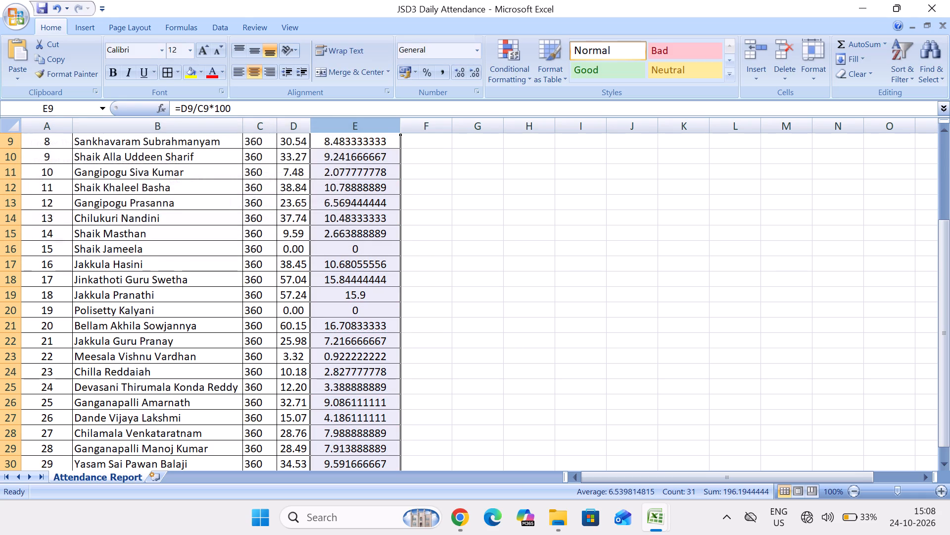
Check the highlighting in the table from S.No 8 up to the column headers.
left_click(369, 228)
left_click(294, 137)
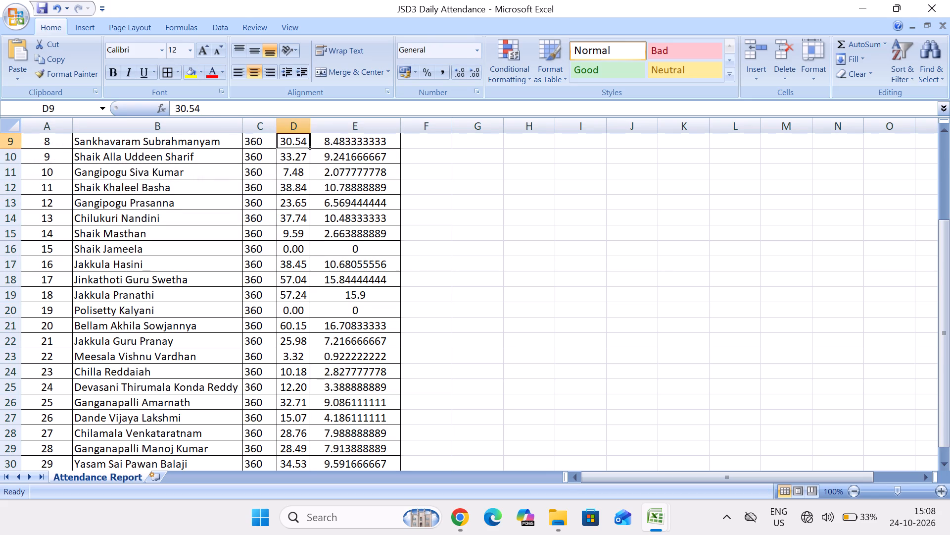
key("Up")
key("Up")
key("Up")
key("Up")
key("Up")
key("Up")
key("Up")
key("Up")
key("Up")
key("Up")
key("Up")
key("Up")
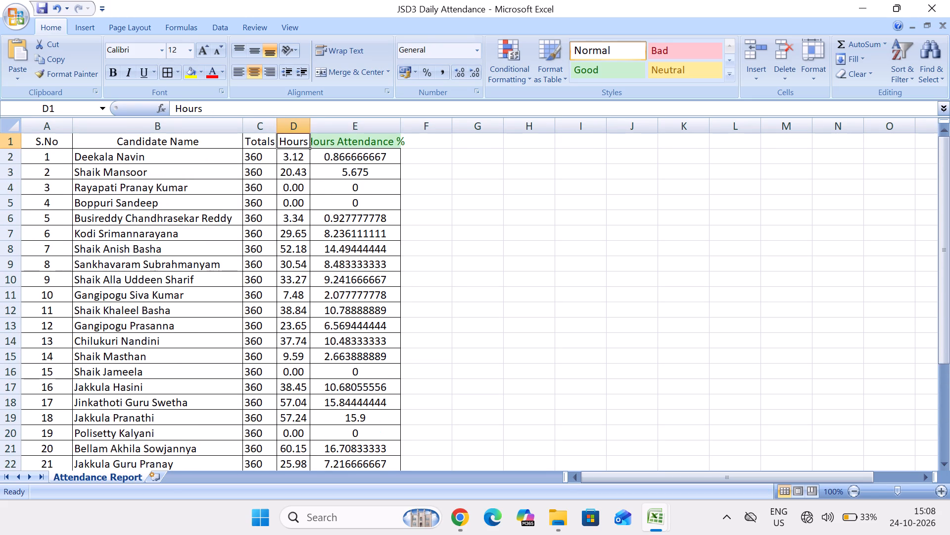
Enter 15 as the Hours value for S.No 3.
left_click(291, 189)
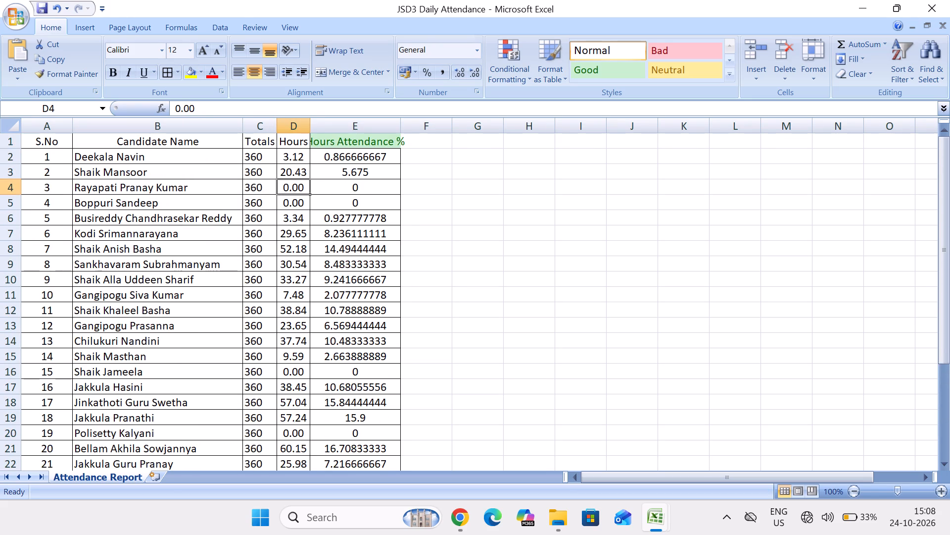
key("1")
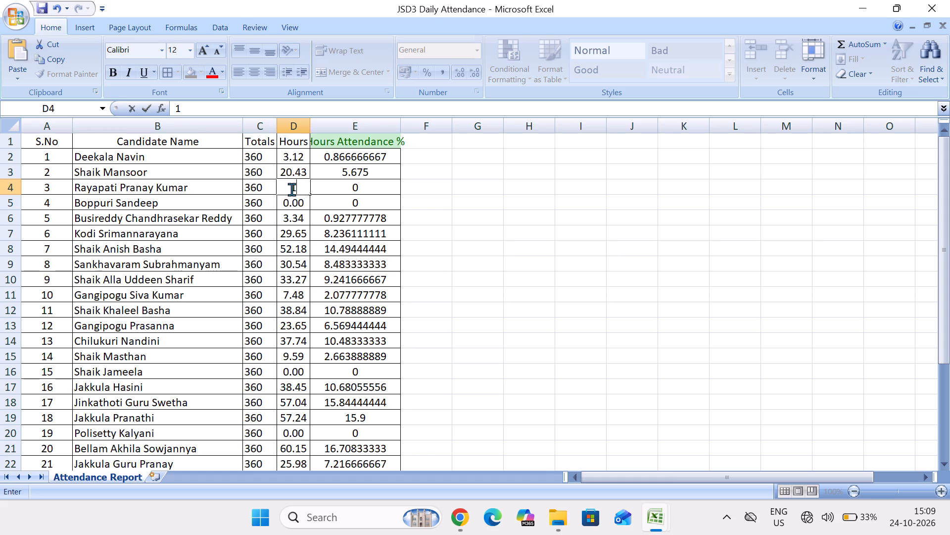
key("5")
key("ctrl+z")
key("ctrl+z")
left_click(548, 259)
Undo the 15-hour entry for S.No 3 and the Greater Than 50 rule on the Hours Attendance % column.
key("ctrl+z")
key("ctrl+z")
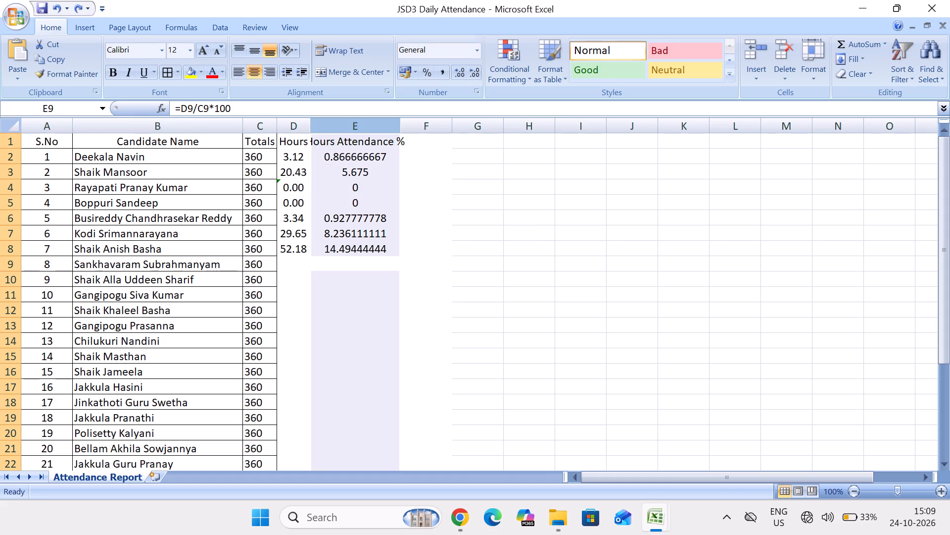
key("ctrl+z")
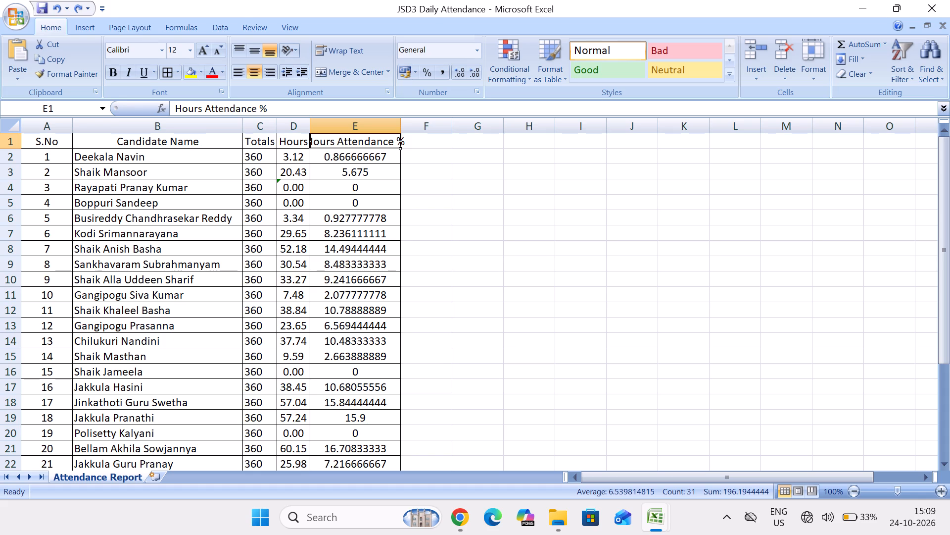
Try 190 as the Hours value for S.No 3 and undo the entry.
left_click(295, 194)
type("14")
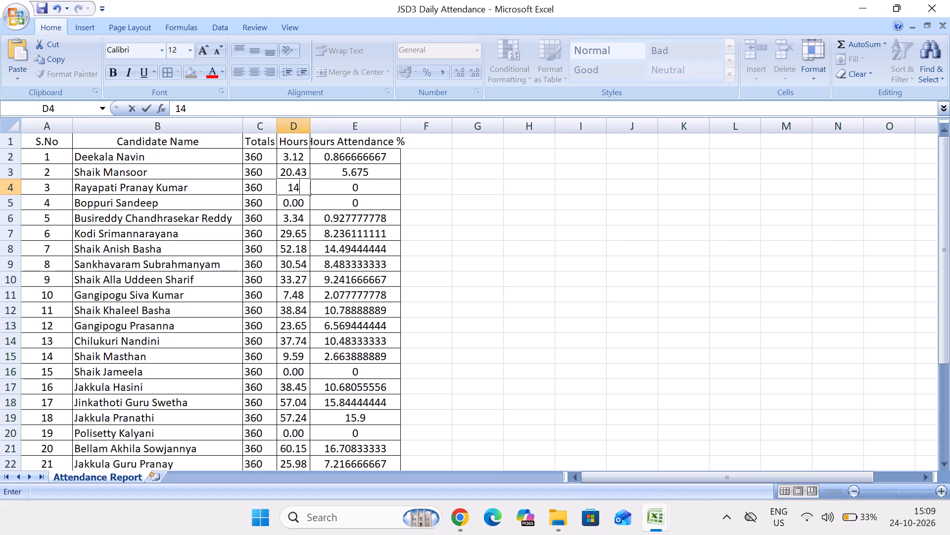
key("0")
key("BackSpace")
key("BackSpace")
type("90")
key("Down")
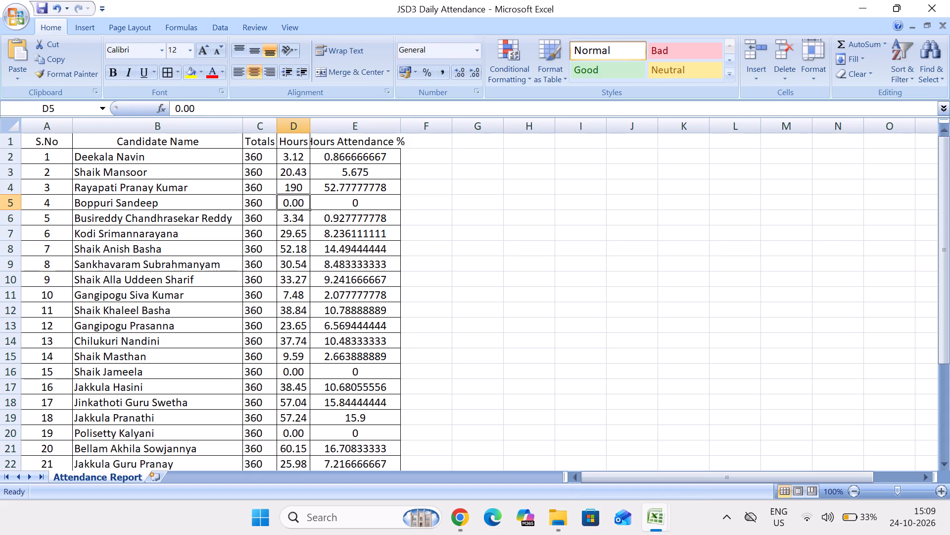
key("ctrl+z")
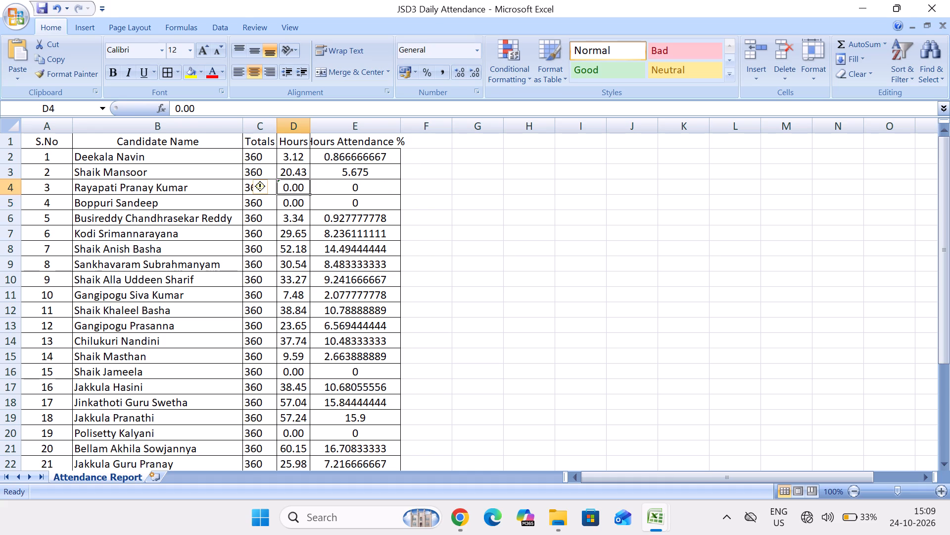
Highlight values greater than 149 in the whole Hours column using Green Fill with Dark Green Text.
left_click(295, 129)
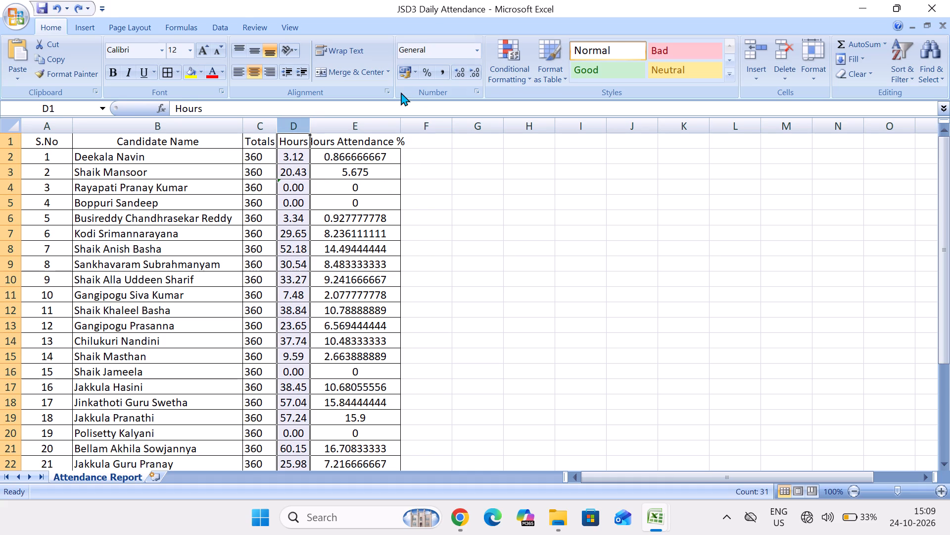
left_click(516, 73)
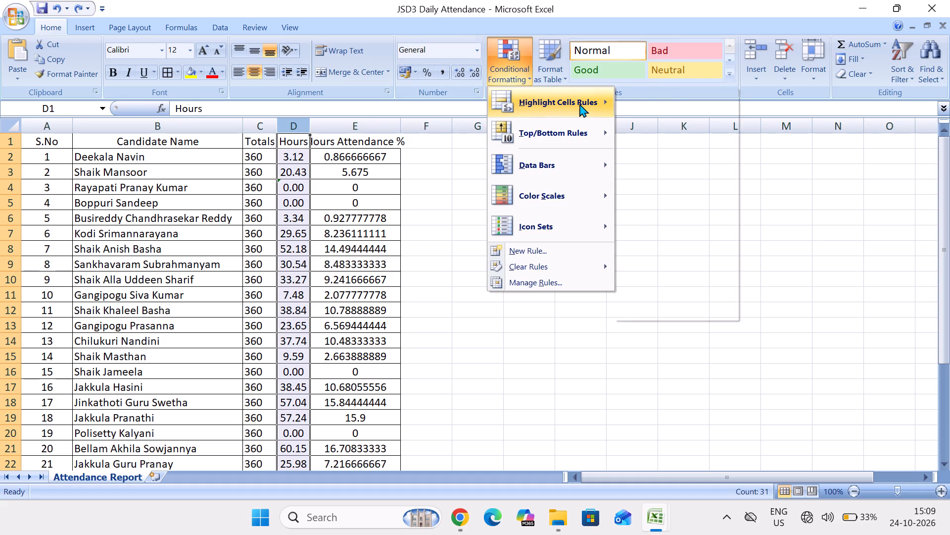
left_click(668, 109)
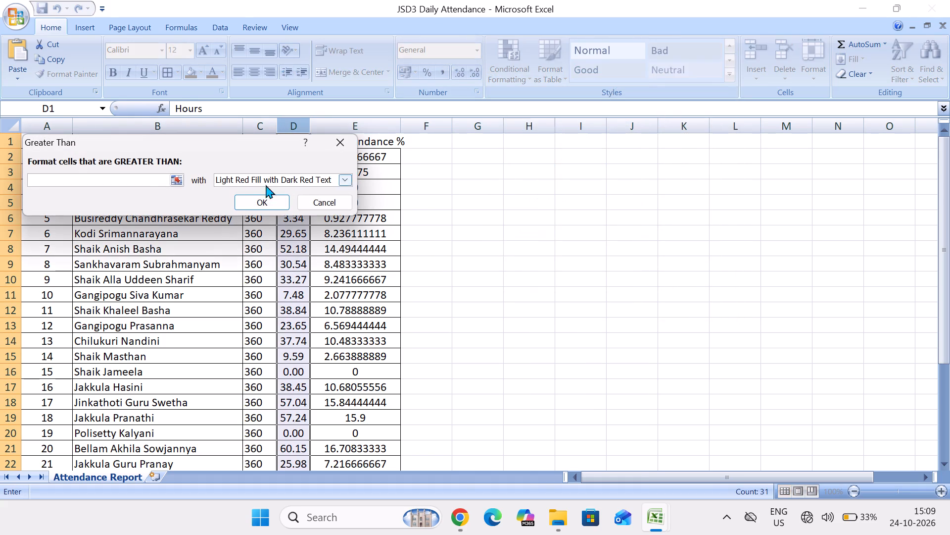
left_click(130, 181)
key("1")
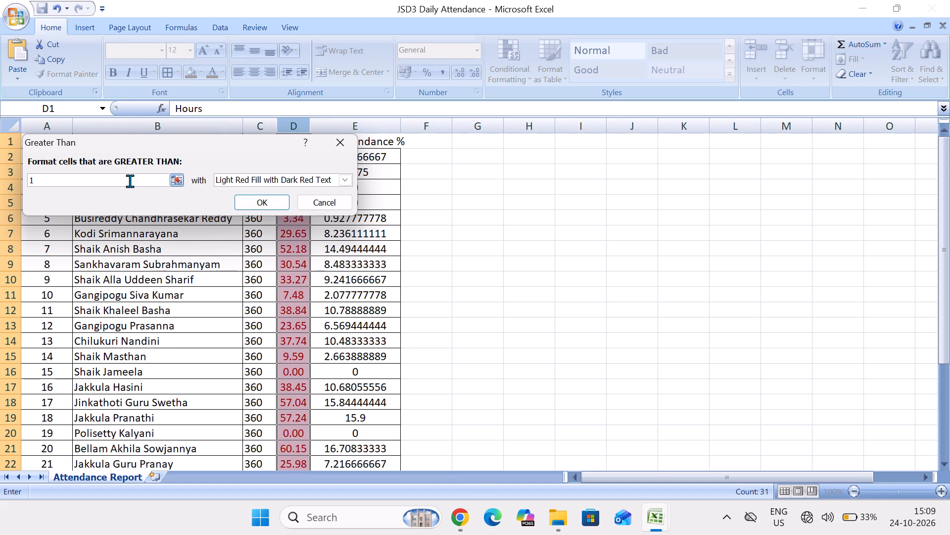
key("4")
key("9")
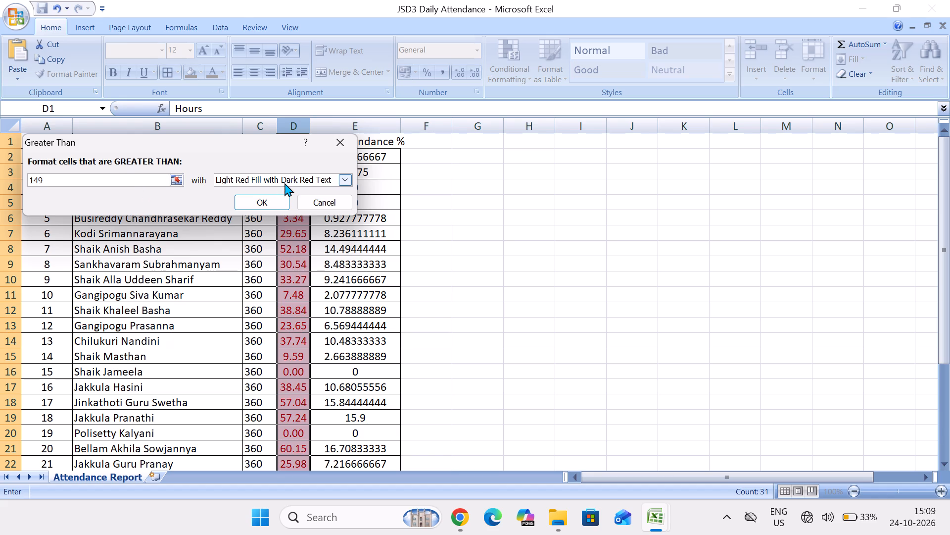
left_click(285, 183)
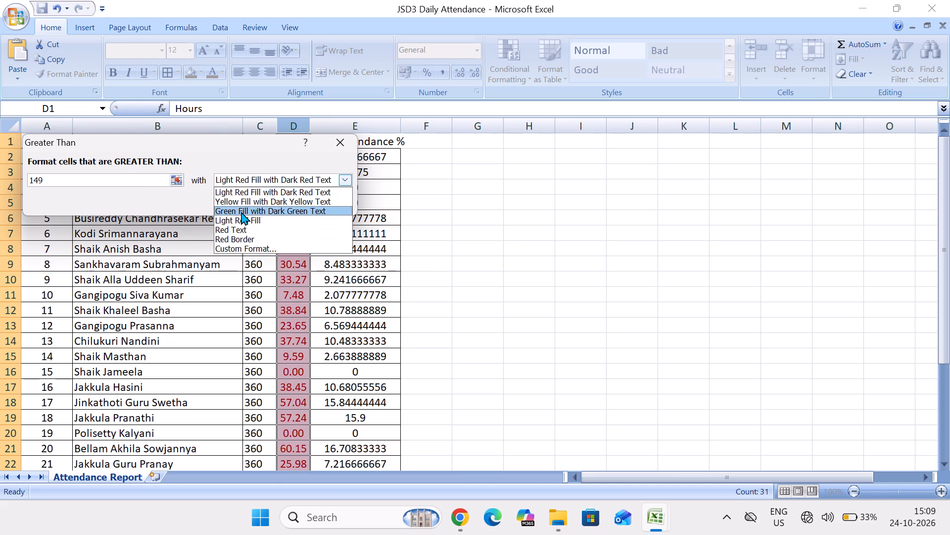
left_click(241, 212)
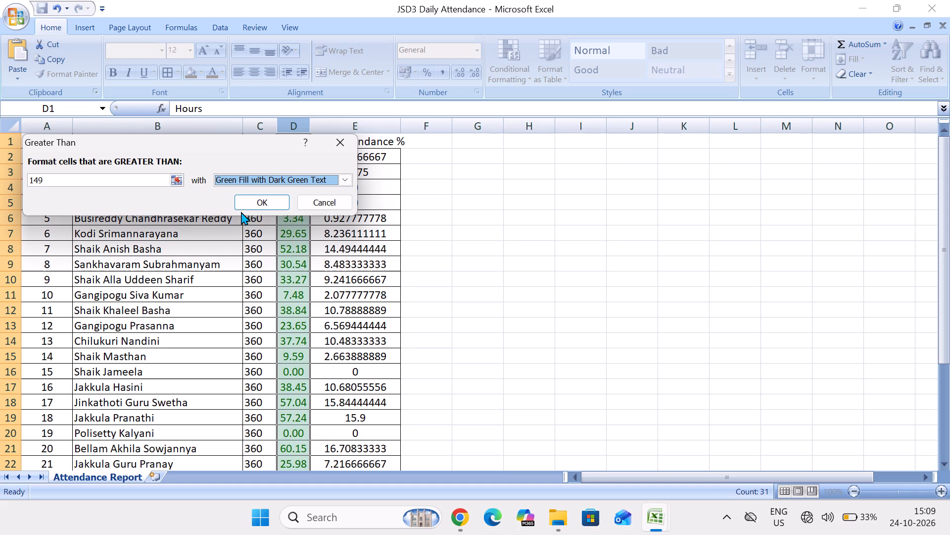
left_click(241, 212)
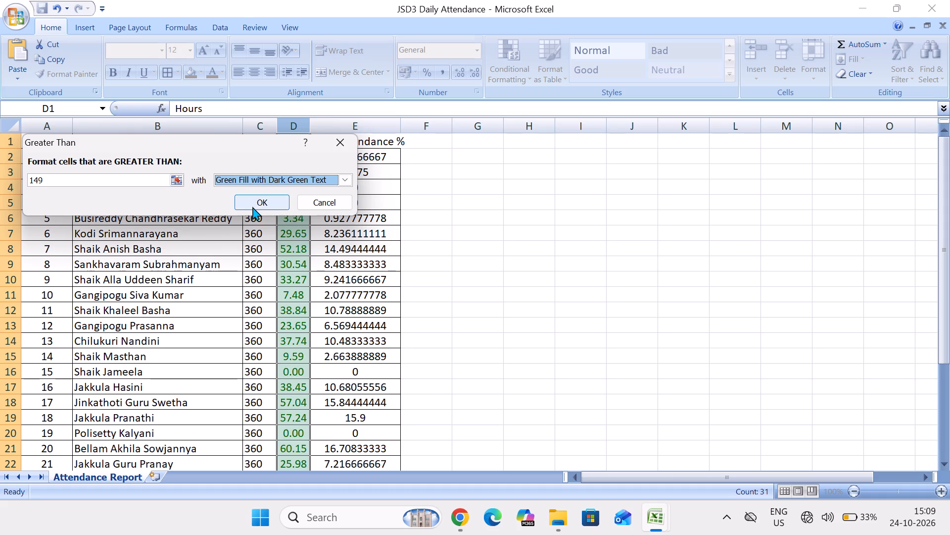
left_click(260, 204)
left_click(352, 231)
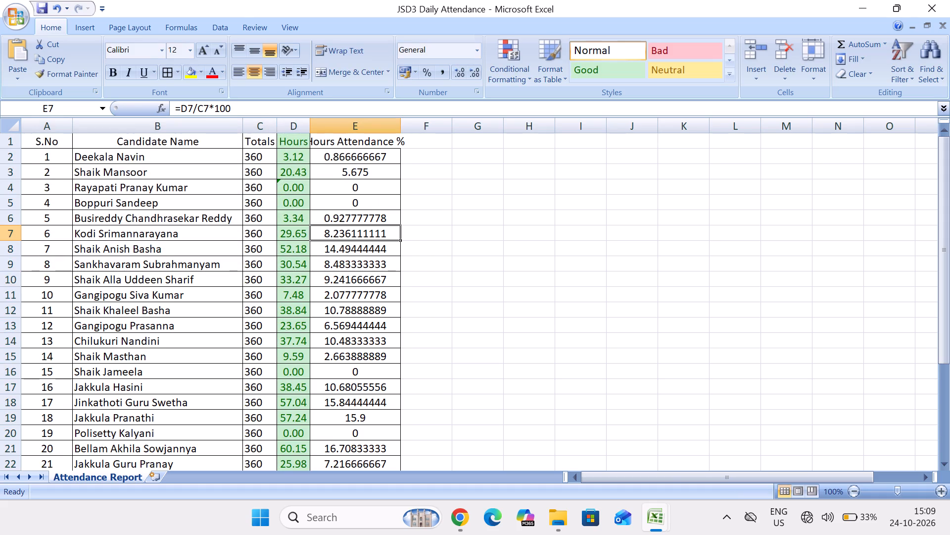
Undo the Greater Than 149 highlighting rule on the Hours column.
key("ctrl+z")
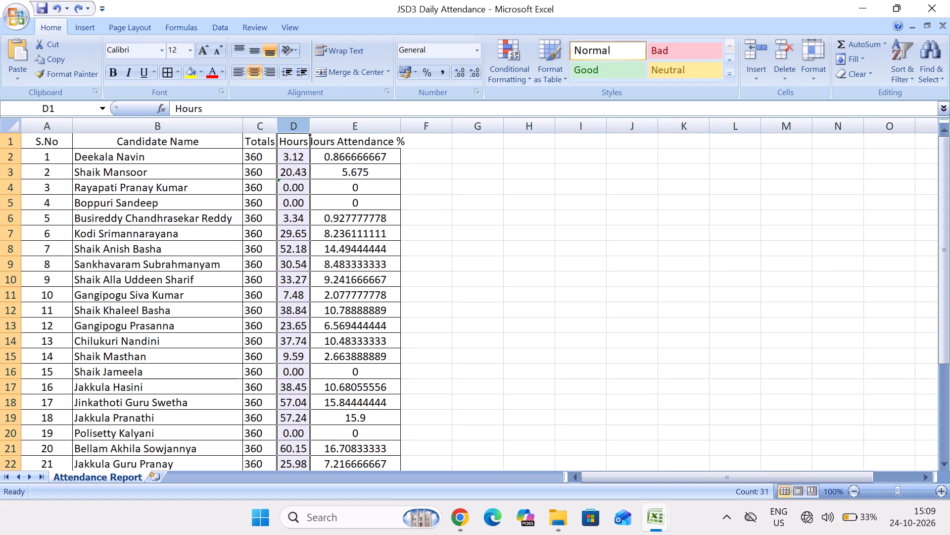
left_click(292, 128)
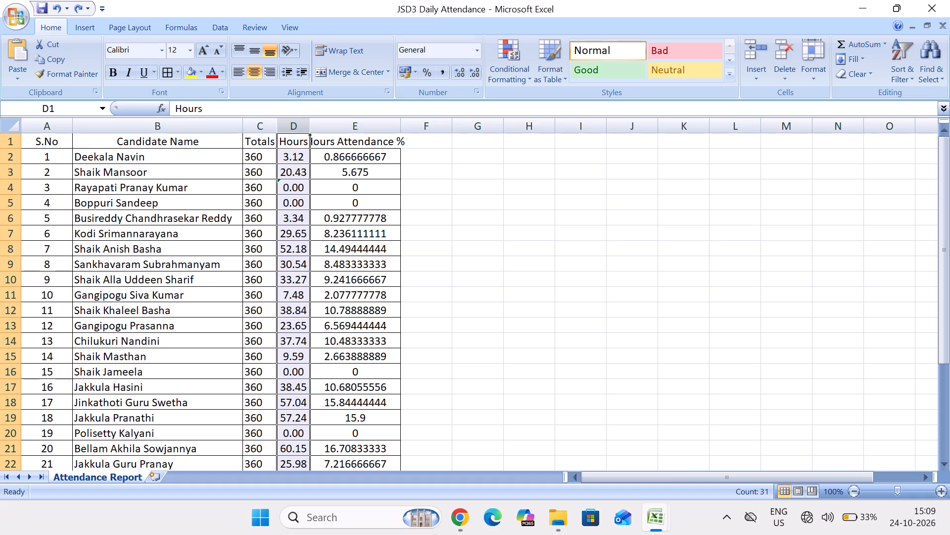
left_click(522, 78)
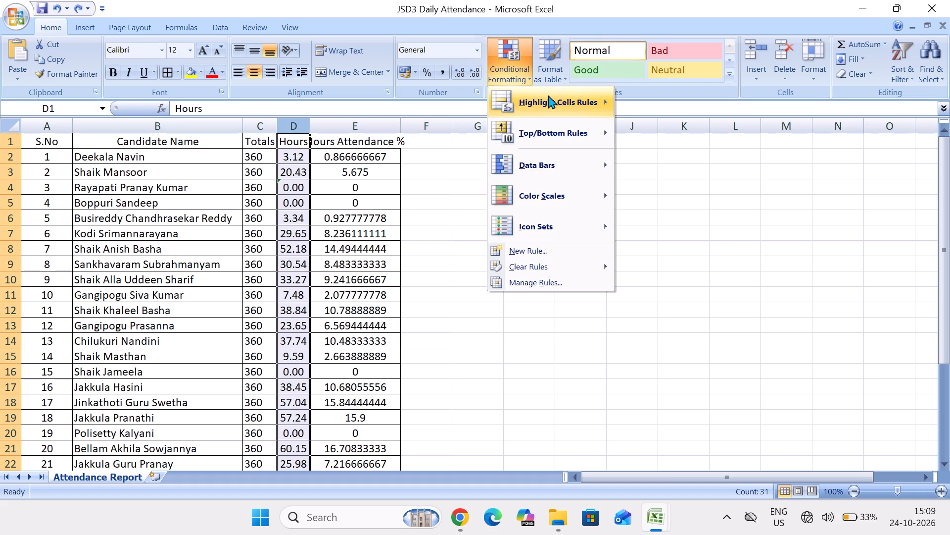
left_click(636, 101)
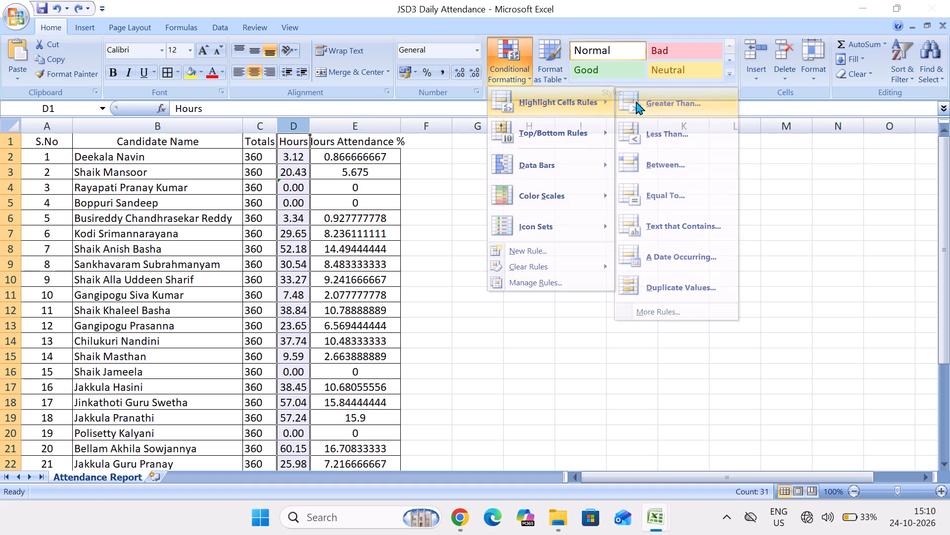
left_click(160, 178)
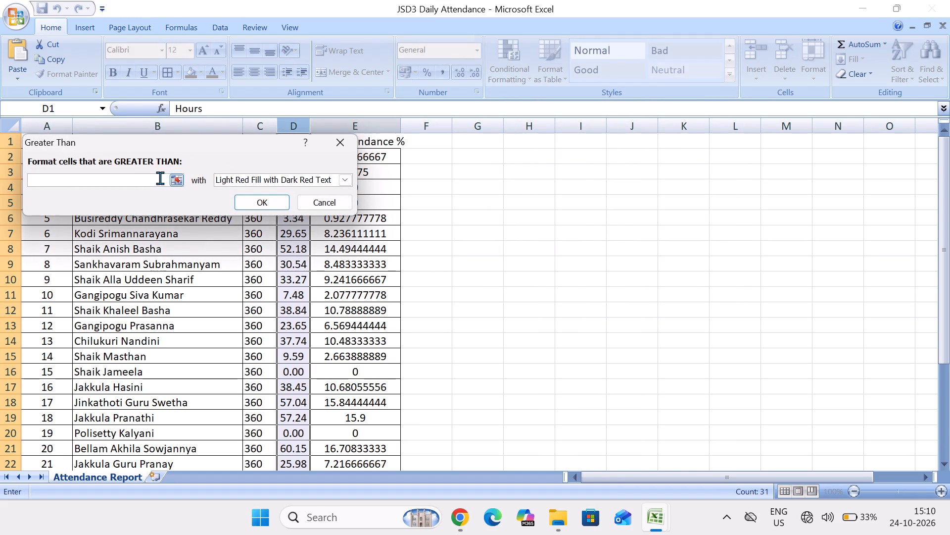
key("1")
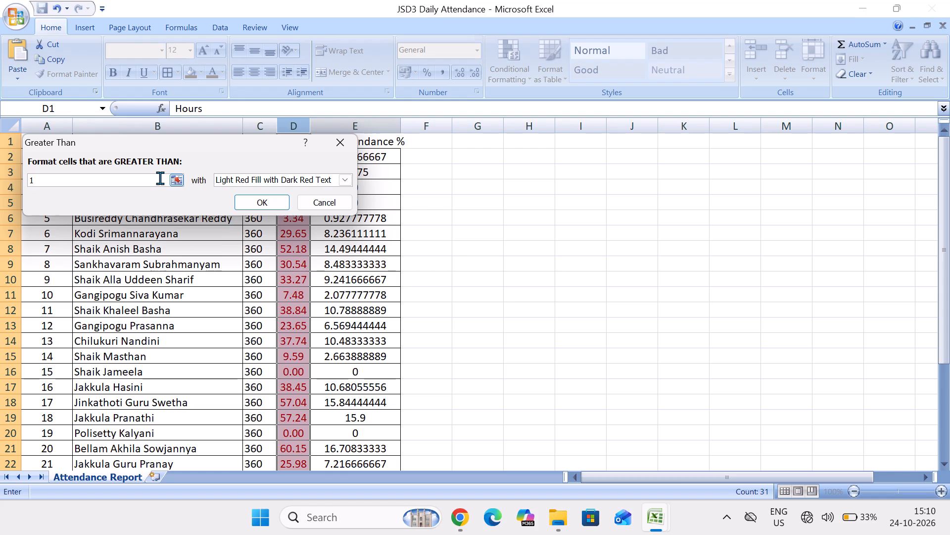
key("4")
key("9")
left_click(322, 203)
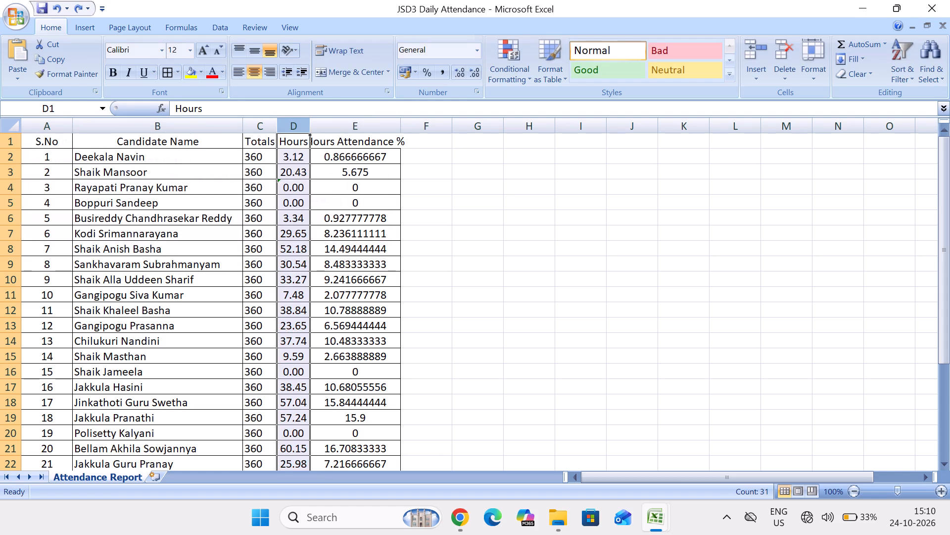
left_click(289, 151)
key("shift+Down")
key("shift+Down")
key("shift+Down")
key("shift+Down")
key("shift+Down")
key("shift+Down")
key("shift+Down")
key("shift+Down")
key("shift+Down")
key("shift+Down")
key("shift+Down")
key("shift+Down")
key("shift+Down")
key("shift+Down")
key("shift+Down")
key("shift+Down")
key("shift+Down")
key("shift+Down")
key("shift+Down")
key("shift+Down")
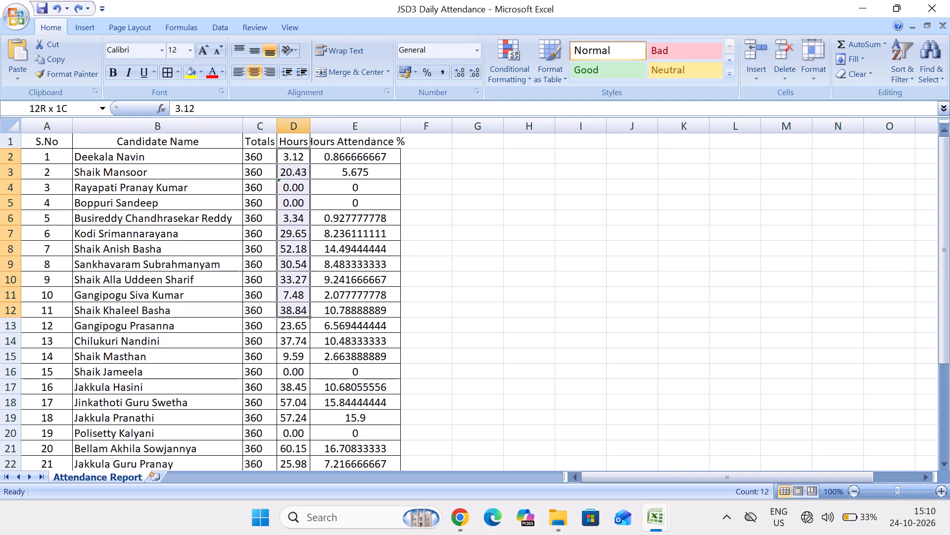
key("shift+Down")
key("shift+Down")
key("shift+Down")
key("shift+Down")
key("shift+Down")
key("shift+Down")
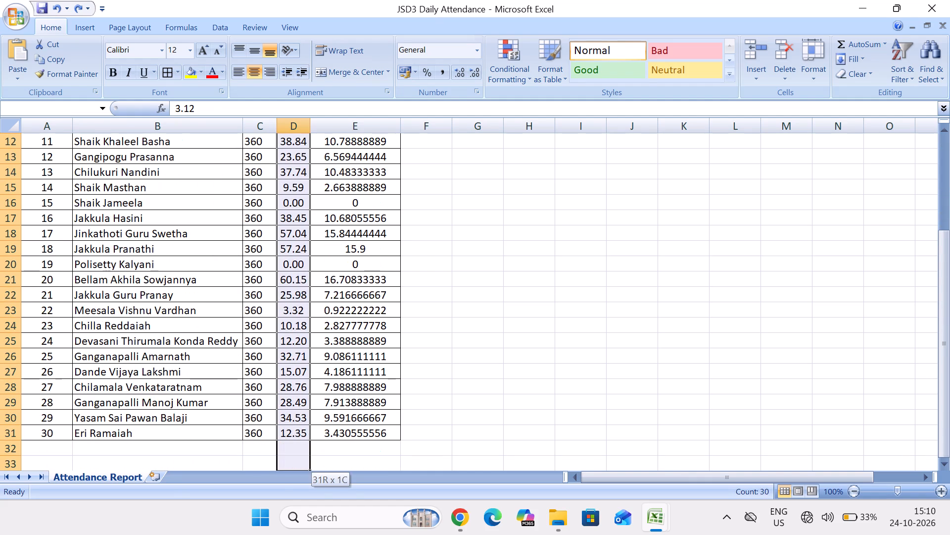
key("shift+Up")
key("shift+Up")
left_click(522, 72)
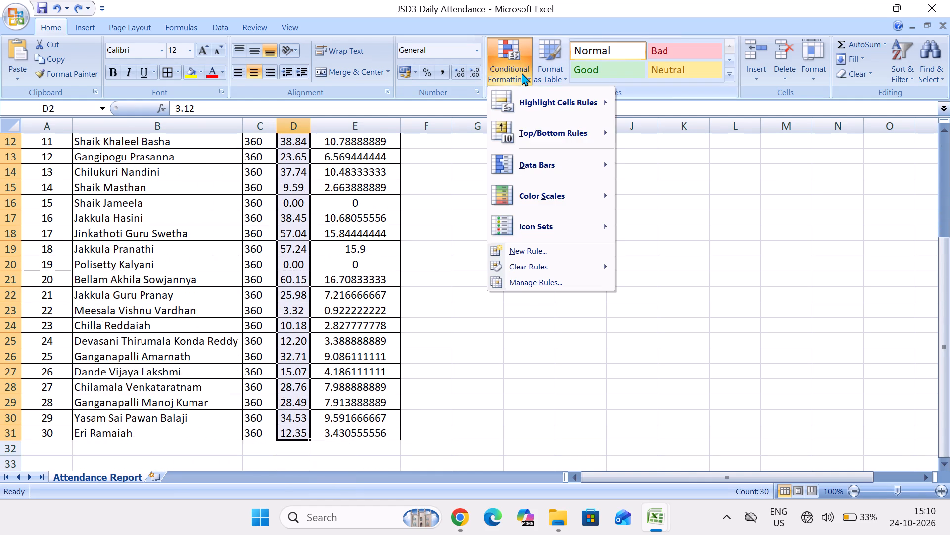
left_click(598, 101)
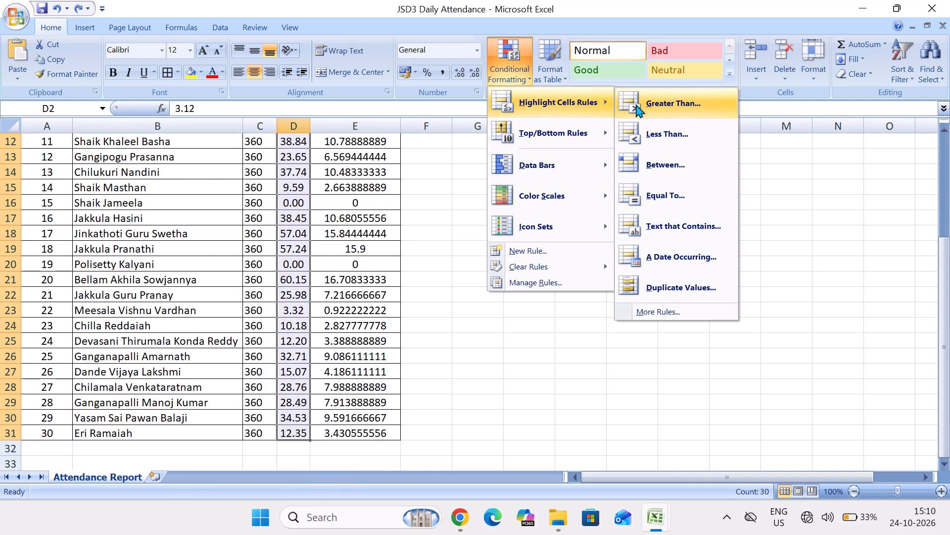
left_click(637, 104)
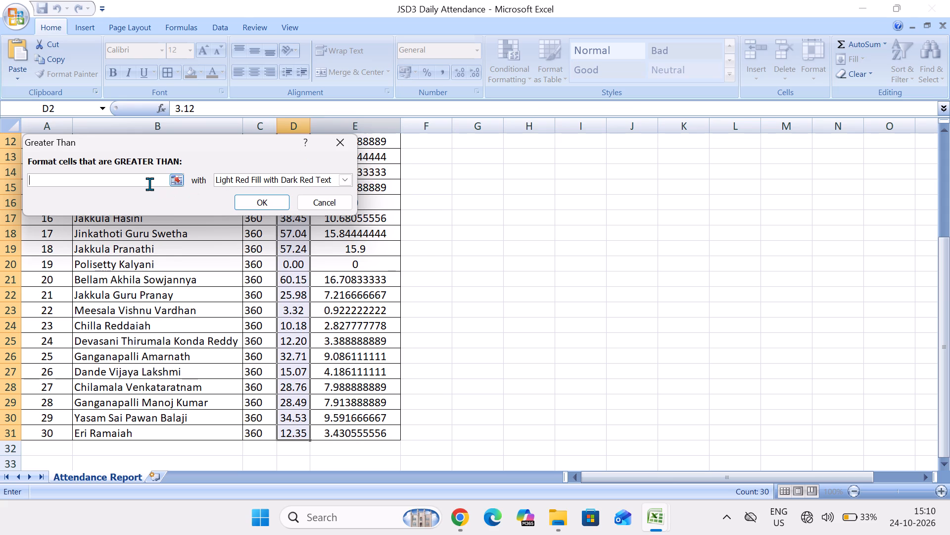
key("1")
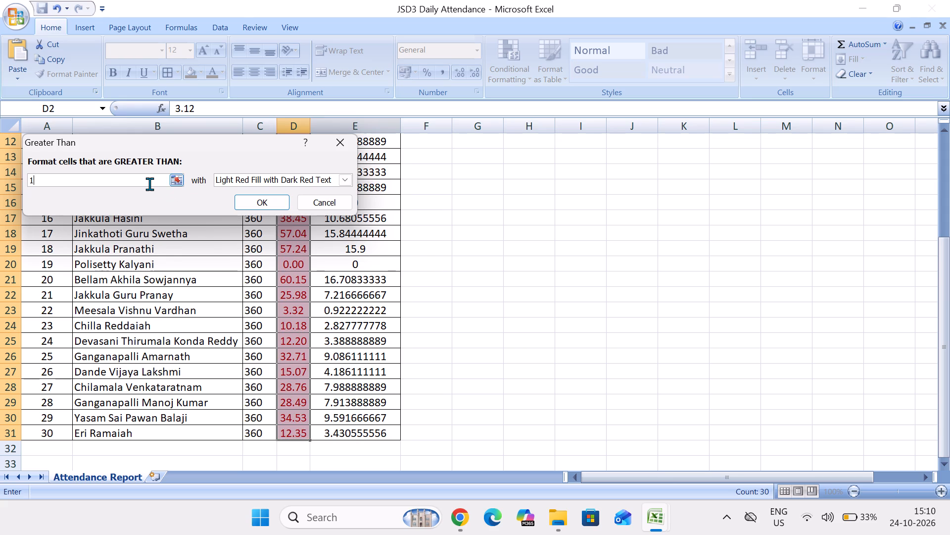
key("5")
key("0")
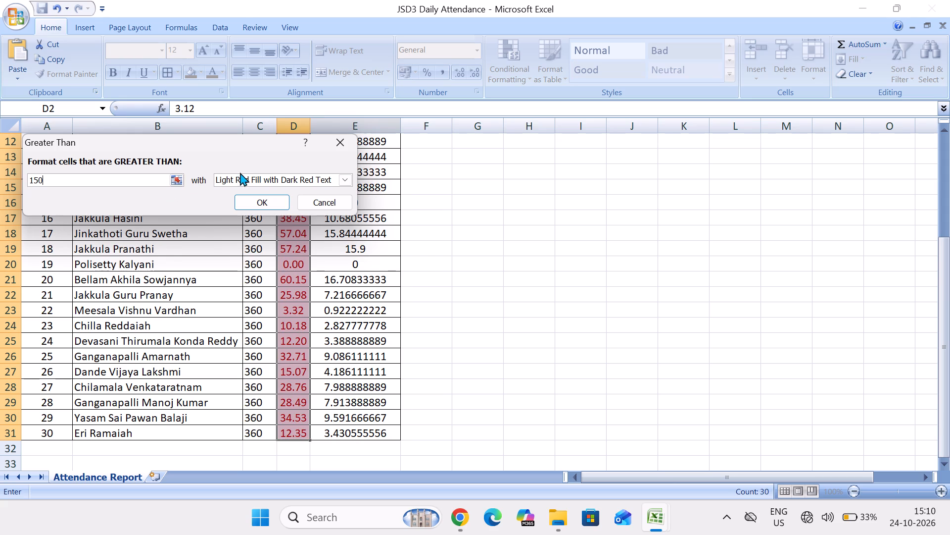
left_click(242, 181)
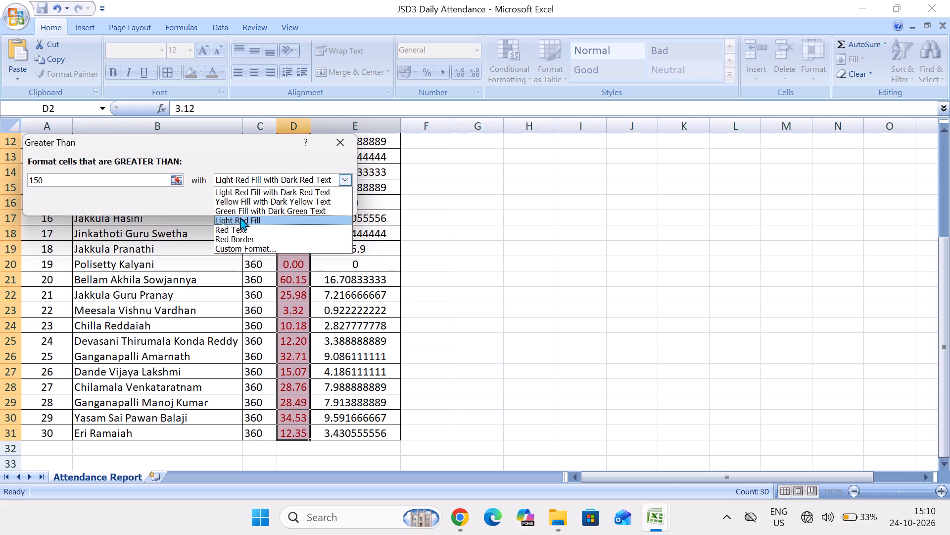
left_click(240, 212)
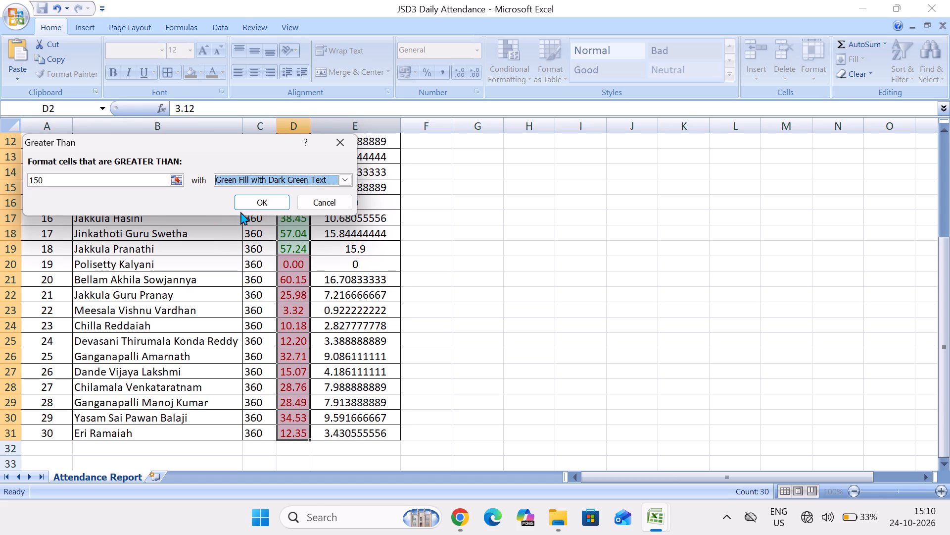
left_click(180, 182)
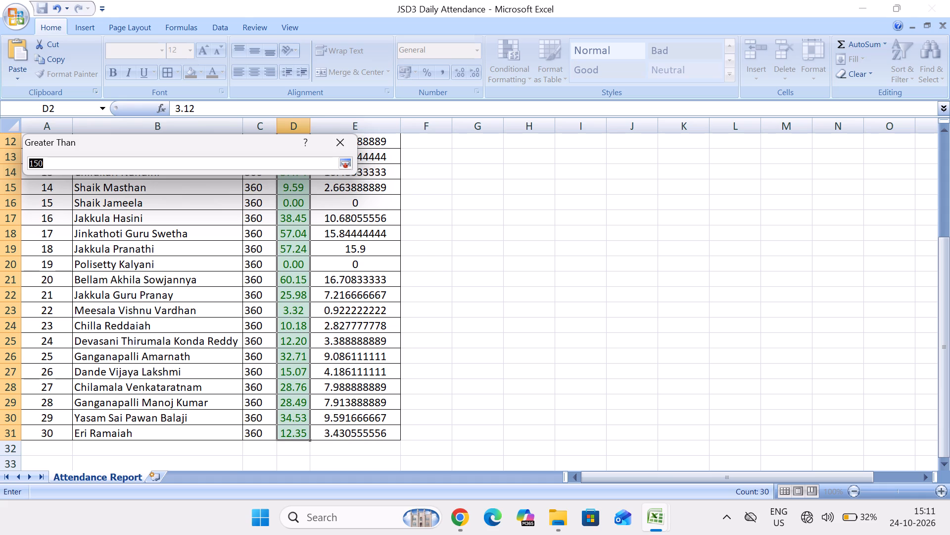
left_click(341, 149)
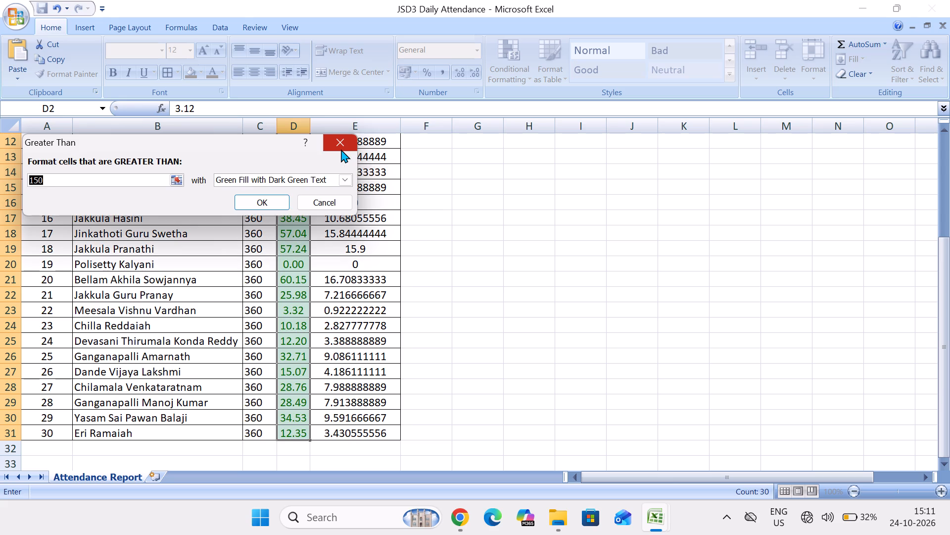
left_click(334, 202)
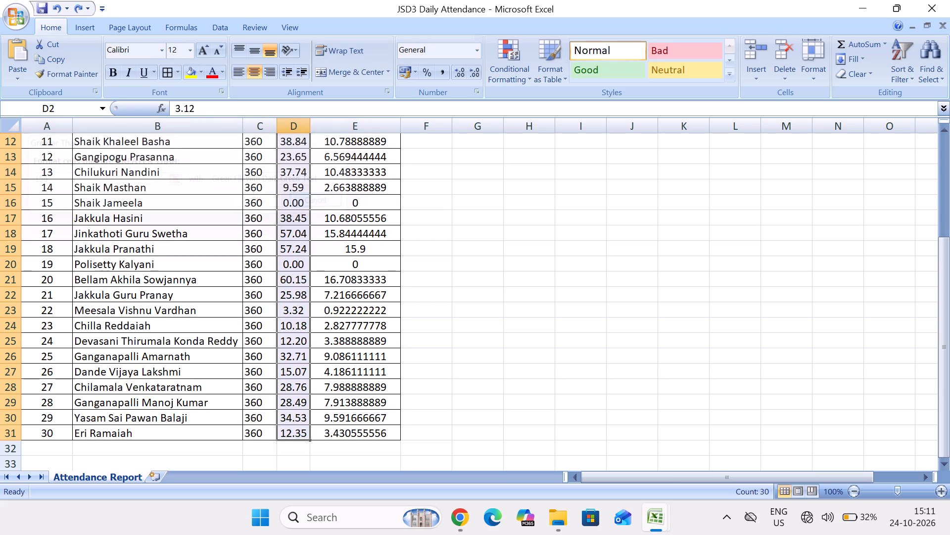
Highlight values greater than 42 in the whole Hours Attendance % column, E2 to E31, using Green Fill with Dark Green Text.
left_click(349, 153)
key("Up")
key("Up")
key("Up")
key("Up")
key("Up")
key("Up")
key("Up")
key("Up")
key("Up")
key("Up")
key("Up")
key("Up")
key("Up")
key("Up")
key("Up")
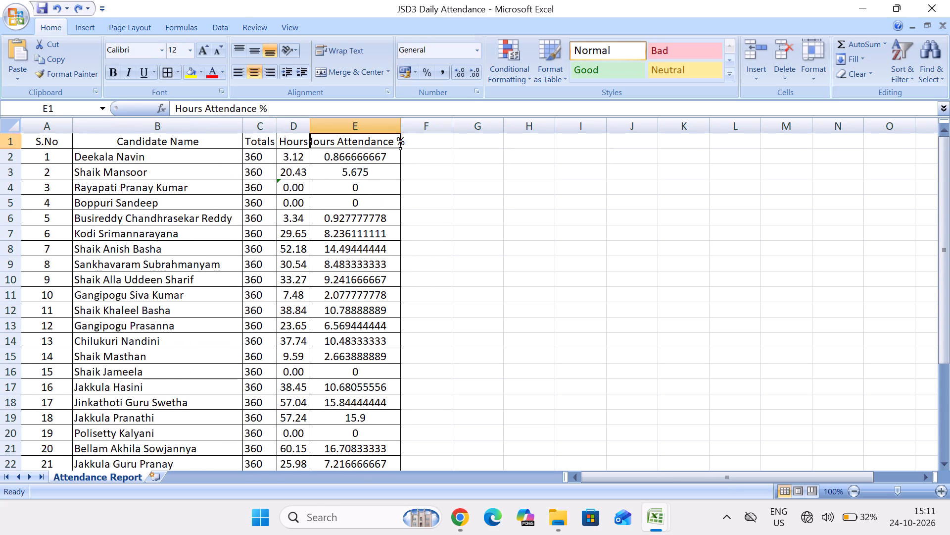
key("Down")
key("shift+Down")
key("shift+Down")
key("shift+Down")
key("shift+Down")
key("shift+Down")
key("shift+Down")
key("shift+Down")
key("shift+Down")
key("shift+Down")
key("shift+Down")
key("shift+Down")
key("shift+Down")
key("shift+Down")
key("shift+Down")
key("shift+Down")
key("shift+Down")
key("shift+Down")
key("shift+Down")
key("shift+Down")
key("shift+Down")
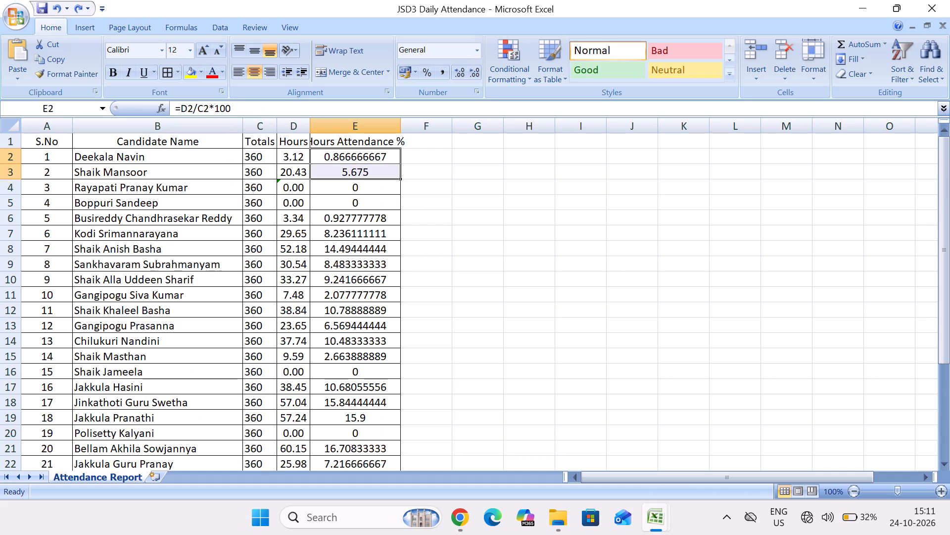
key("shift+Down")
key("shift+Down")
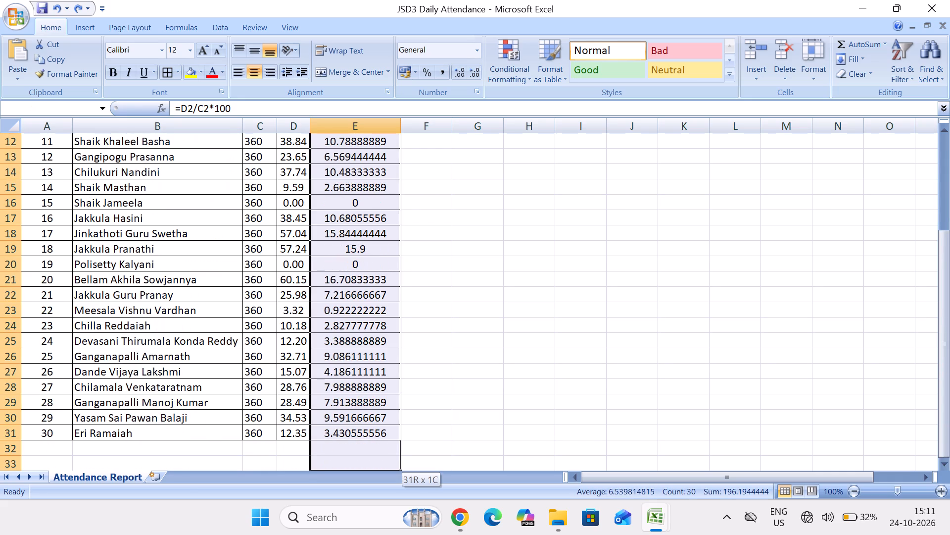
key("shift+Up")
key("shift+Up")
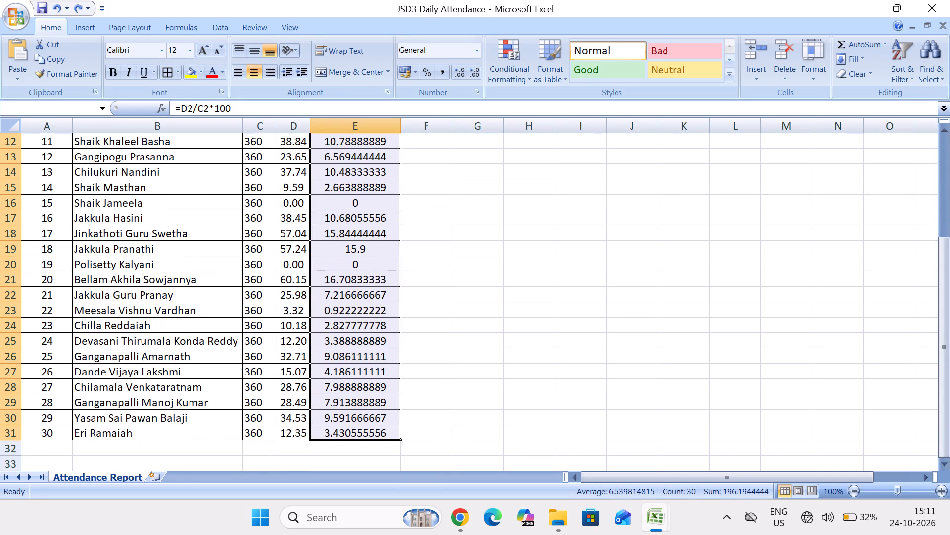
left_click(513, 81)
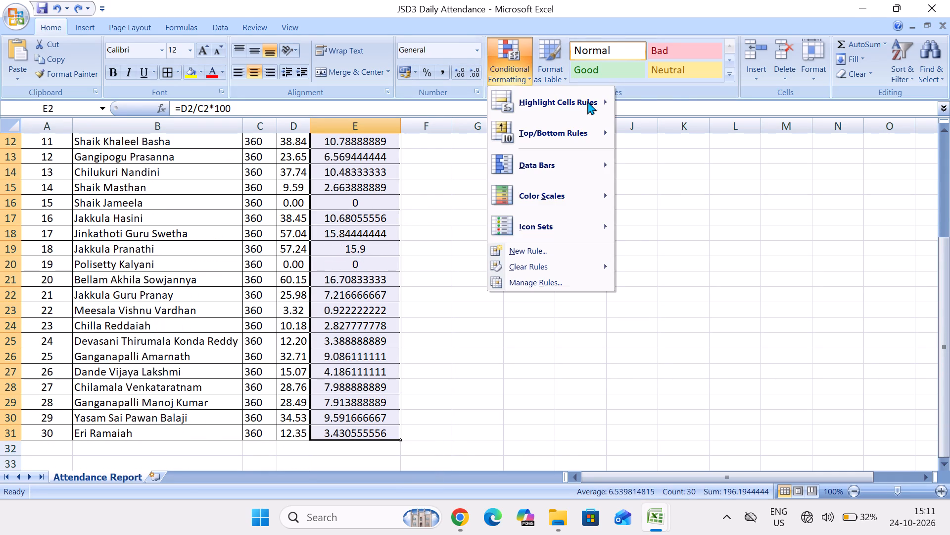
left_click(646, 111)
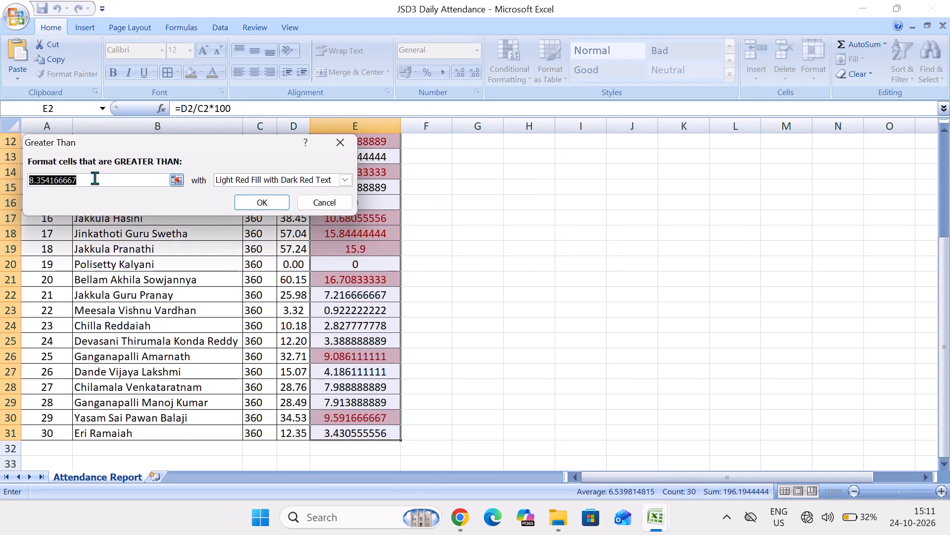
key("BackSpace")
type("42")
left_click(231, 179)
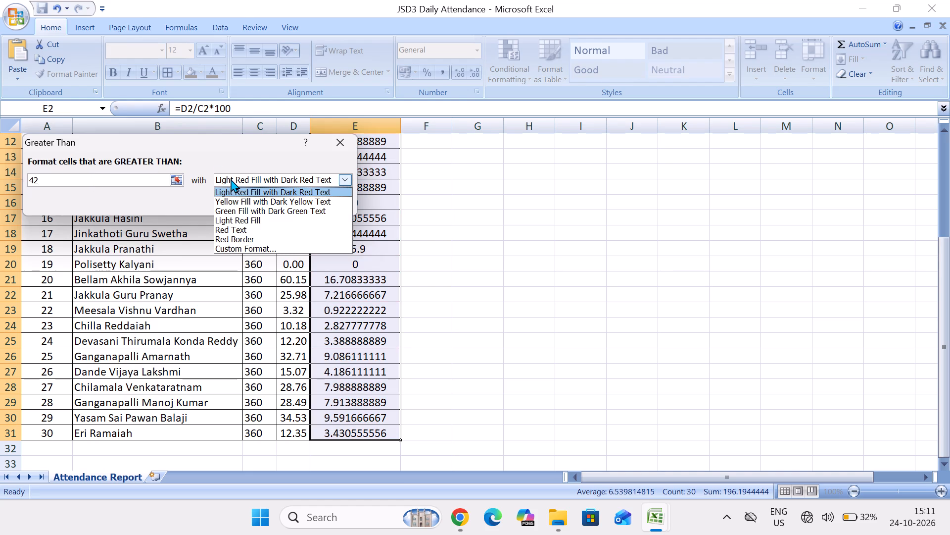
left_click(242, 213)
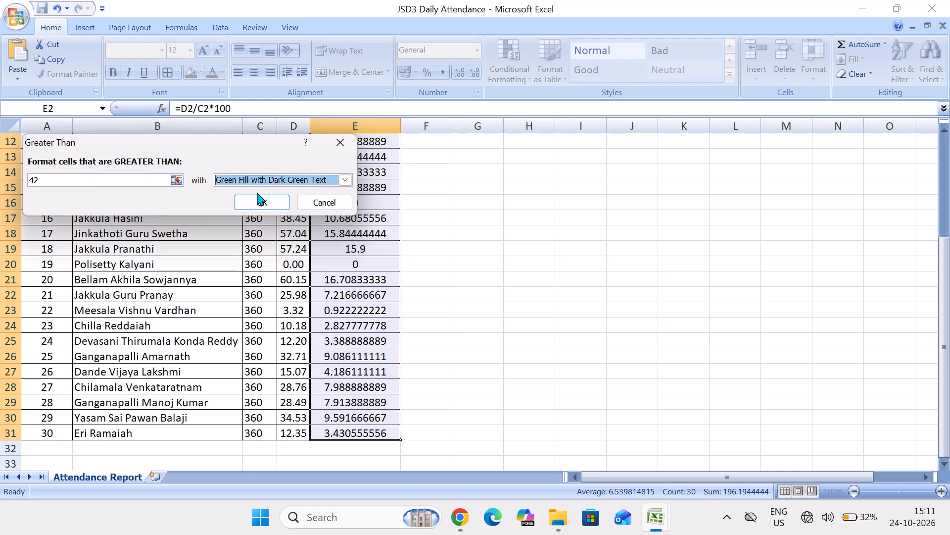
left_click(256, 196)
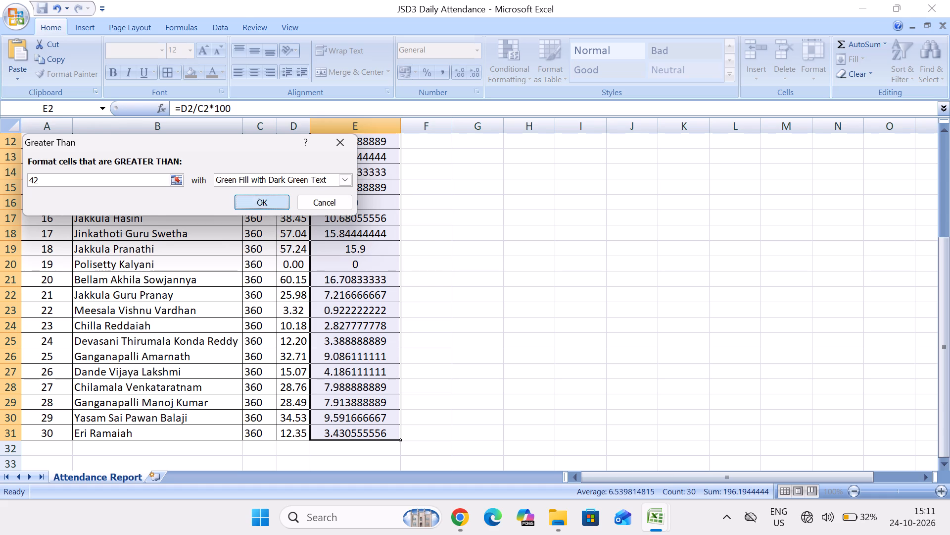
left_click(515, 222)
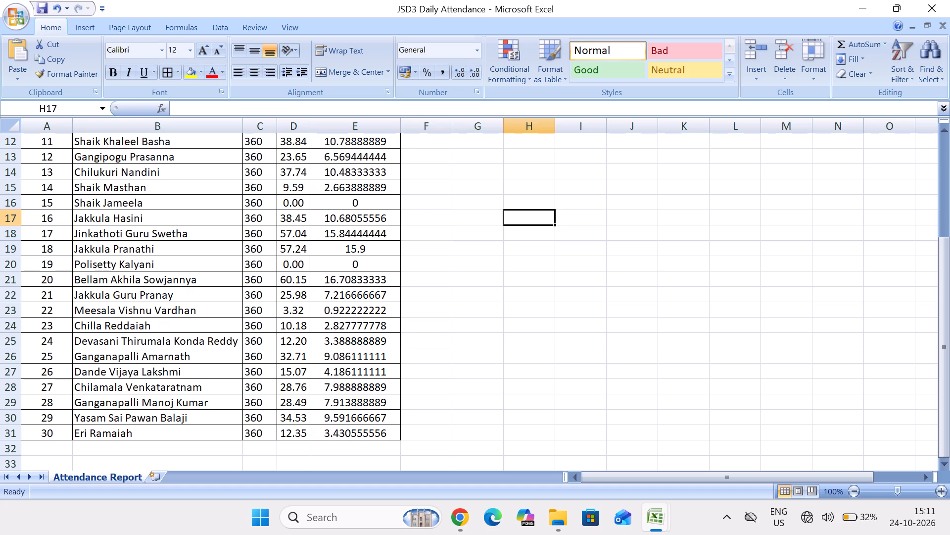
key("Up")
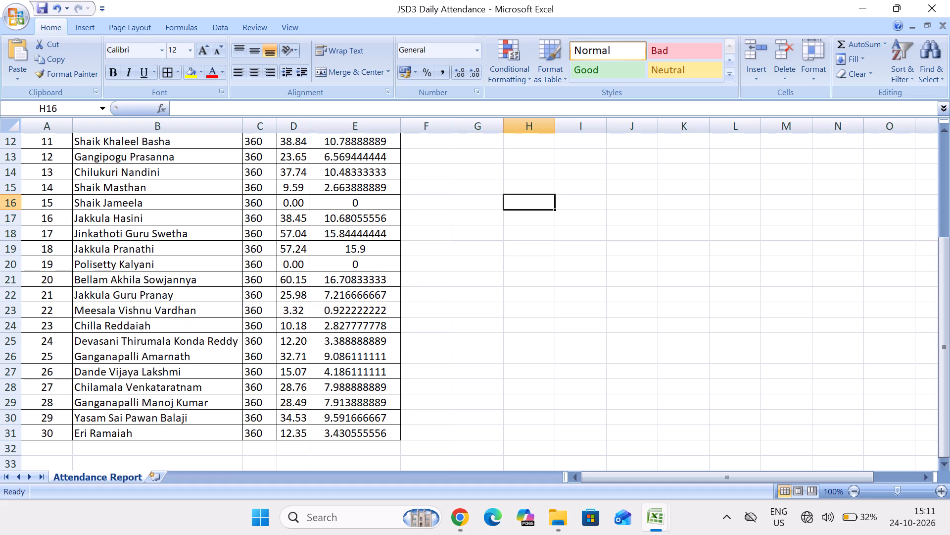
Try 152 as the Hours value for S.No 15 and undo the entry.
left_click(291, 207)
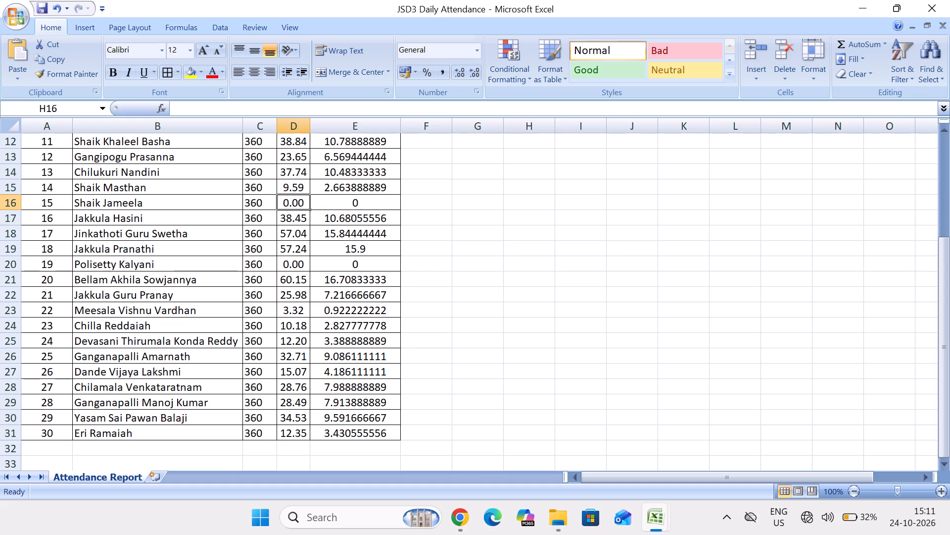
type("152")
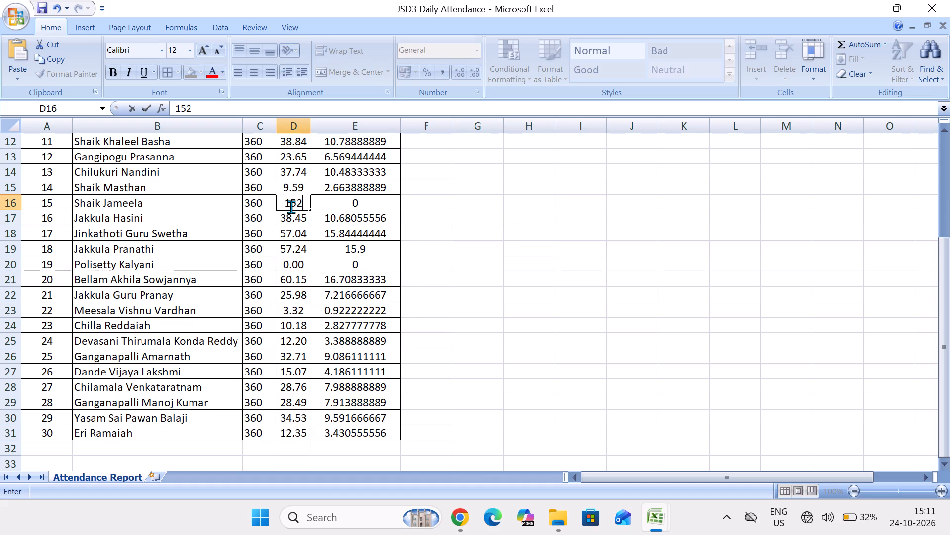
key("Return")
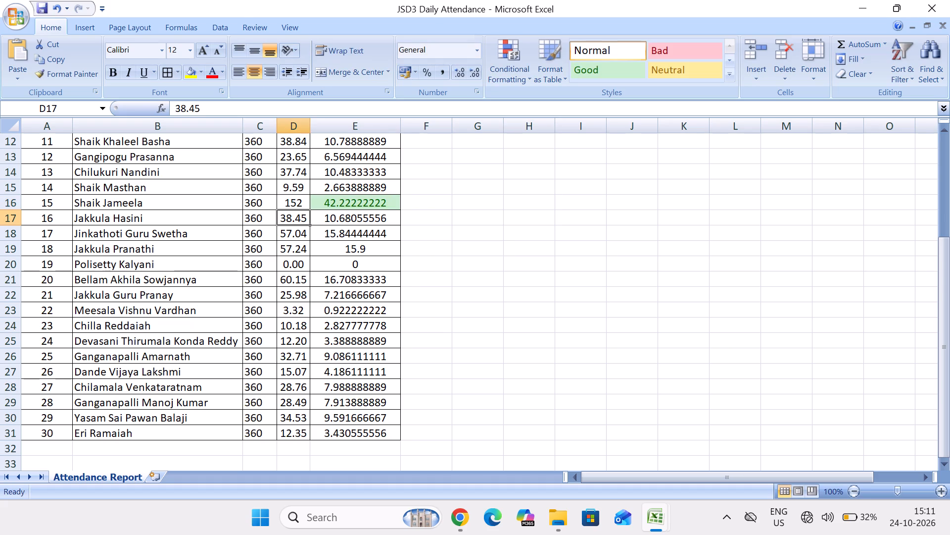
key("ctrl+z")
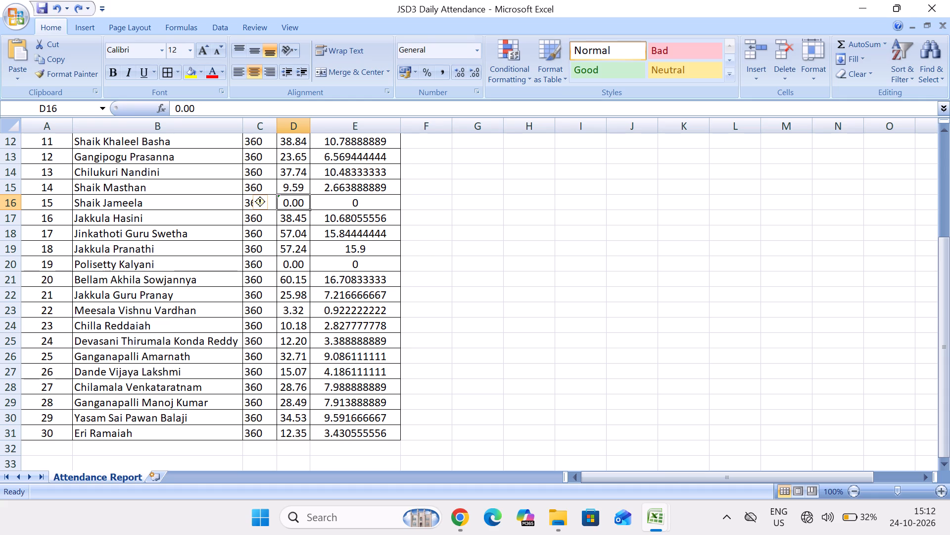
Save the JSD3 Daily Attendance workbook.
key("Up")
key("Up")
key("Up")
key("Up")
key("Up")
key("Up")
key("Up")
key("Up")
key("Up")
key("Up")
key("Up")
key("Up")
key("Up")
key("Up")
key("Up")
key("Up")
key("Up")
key("Up")
key("Up")
key("Up")
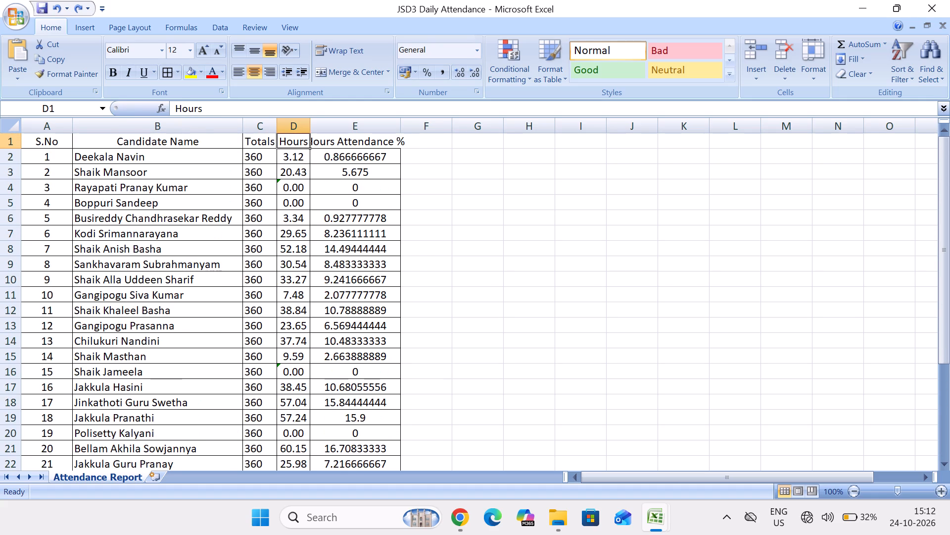
left_click(500, 211)
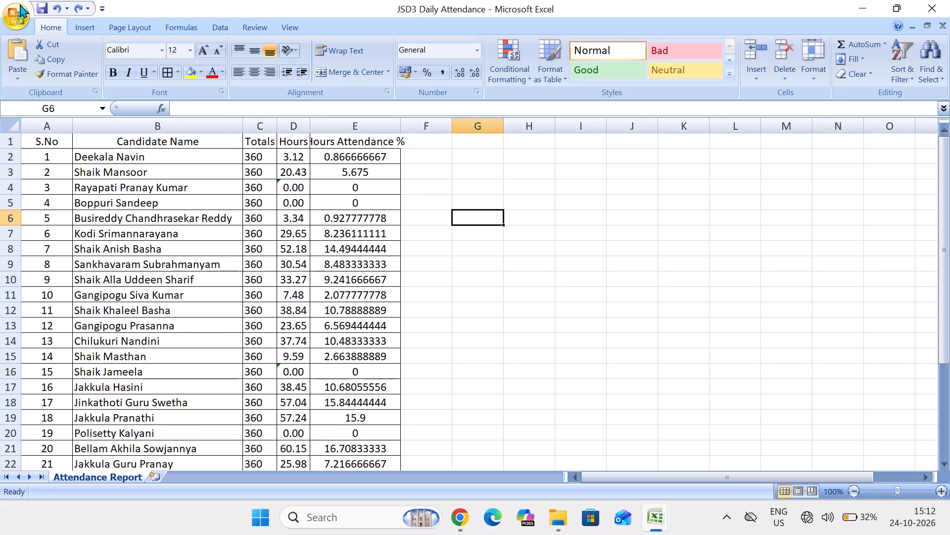
left_click(36, 4)
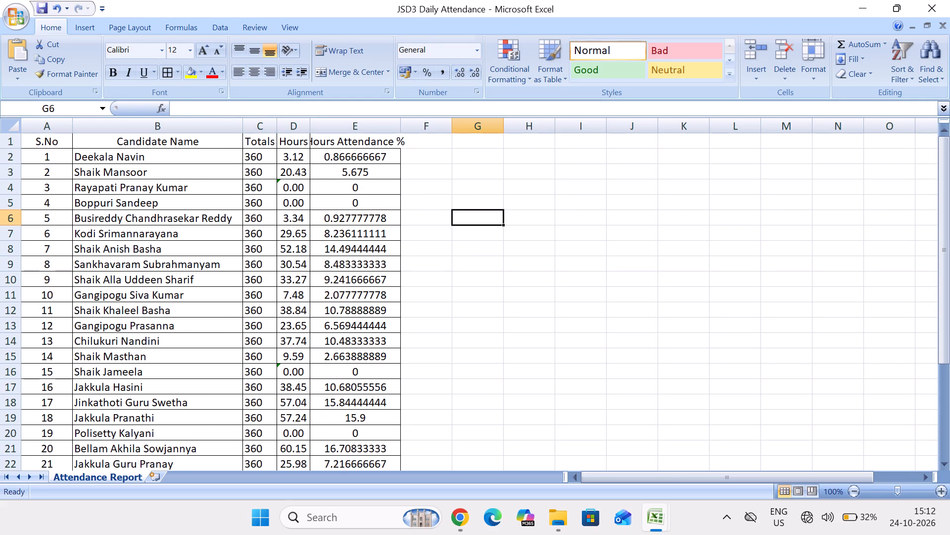
left_click(40, 7)
Review the candidates' Hours Attendance % values and formulas down to S.No 30 and back up through the lower rows.
left_click(361, 178)
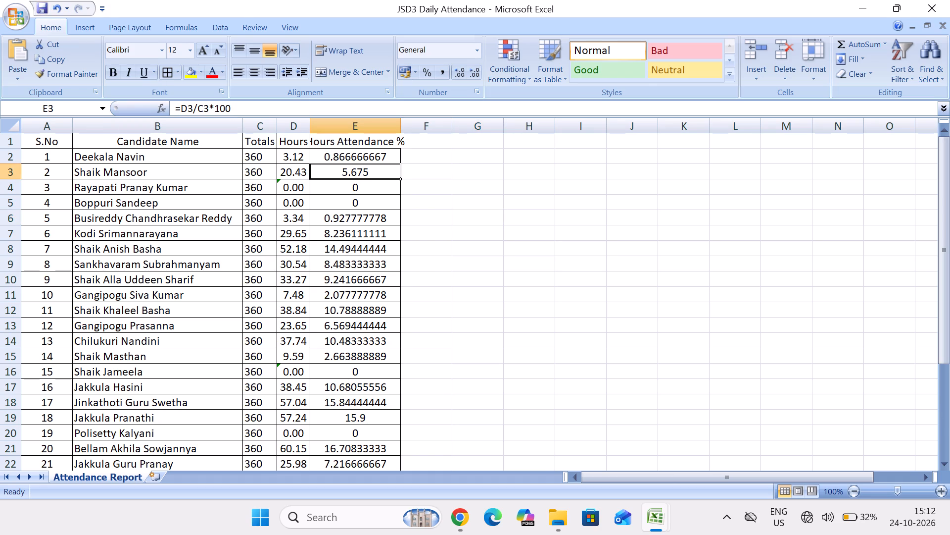
key("Down")
key("Down")
key("Down")
key("Down")
key("Down")
key("Down")
key("Down")
key("Down")
key("Down")
key("Down")
key("Down")
key("Down")
key("Down")
key("Down")
key("Down")
key("Down")
key("Down")
key("Down")
key("Down")
key("Down")
key("Down")
key("Down")
key("Down")
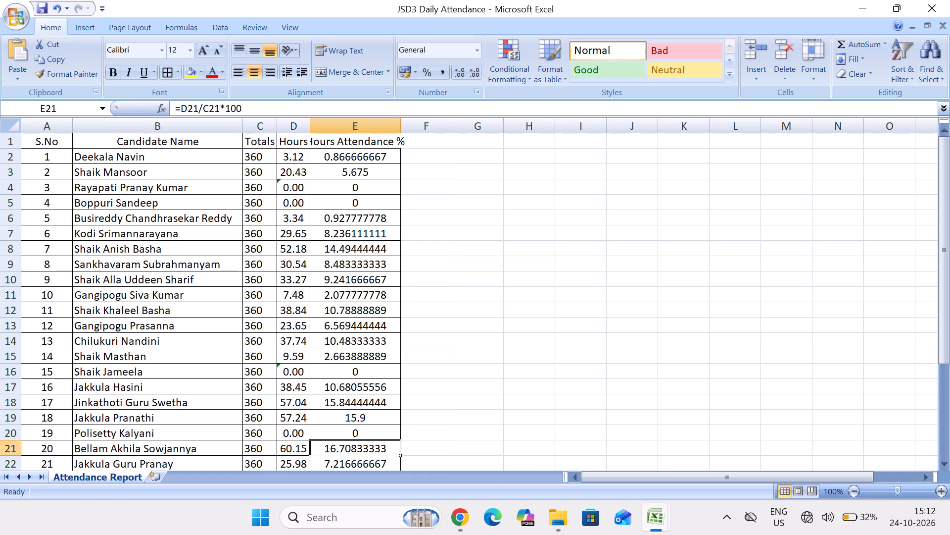
key("Down")
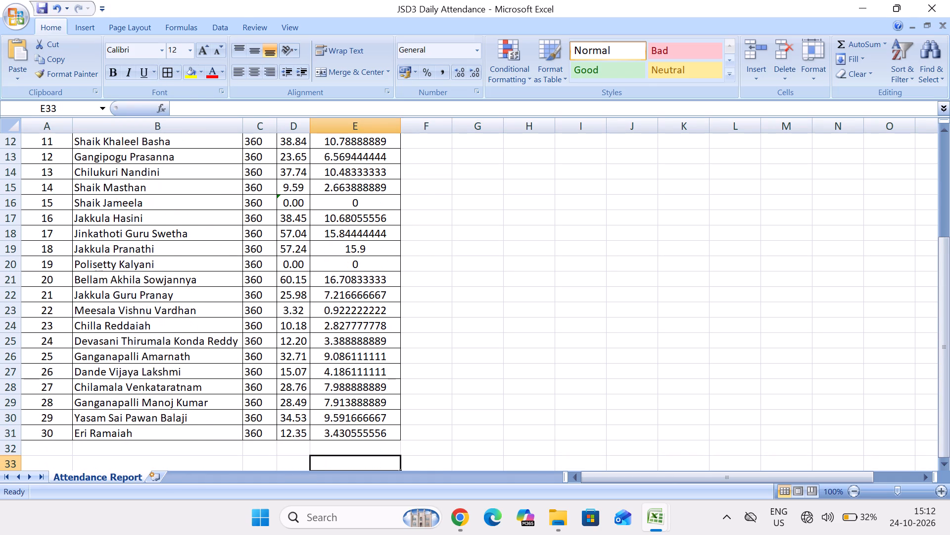
key("Up")
key("Up")
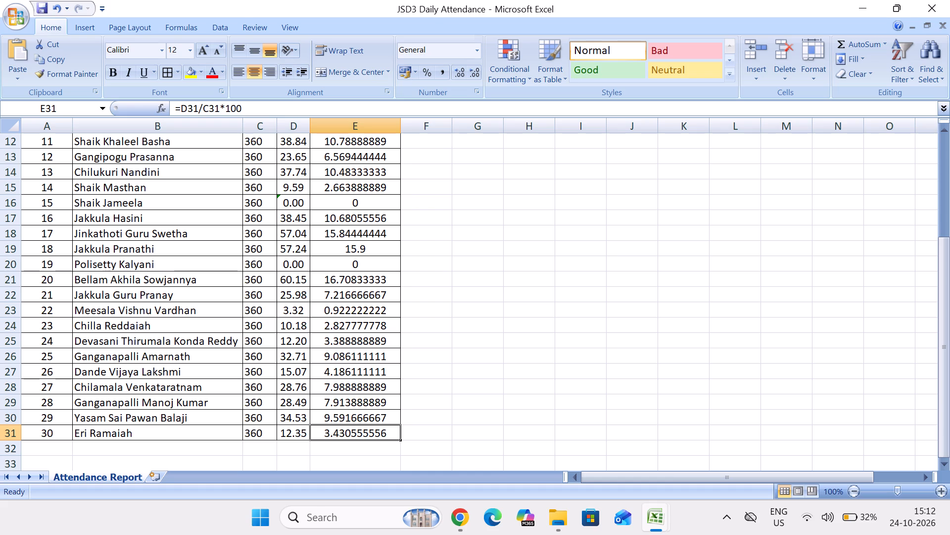
key("Up")
key("Up")
key("Up")
key("Up")
key("Up")
key("Up")
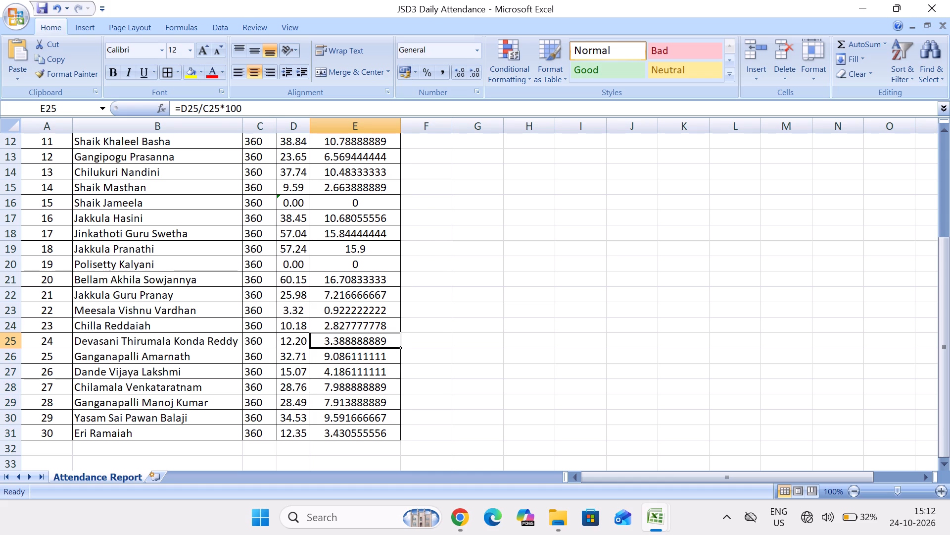
key("Up")
key("Up")
key("Up")
key("Up")
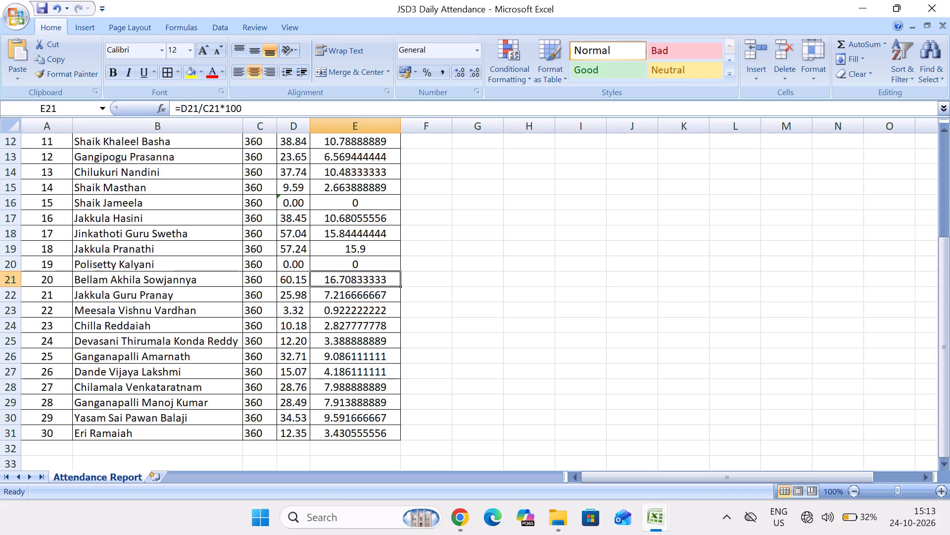
key("Up")
key("Up")
key("Up")
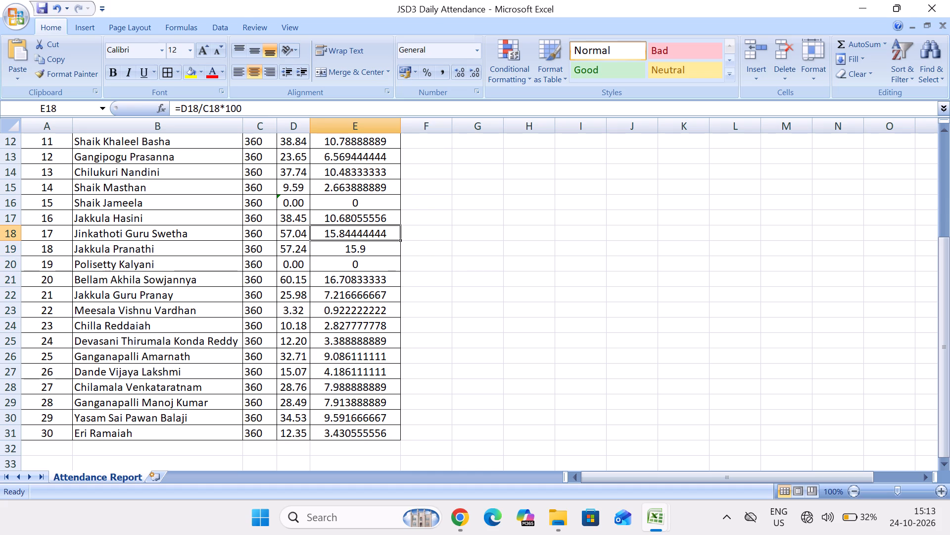
key("Up")
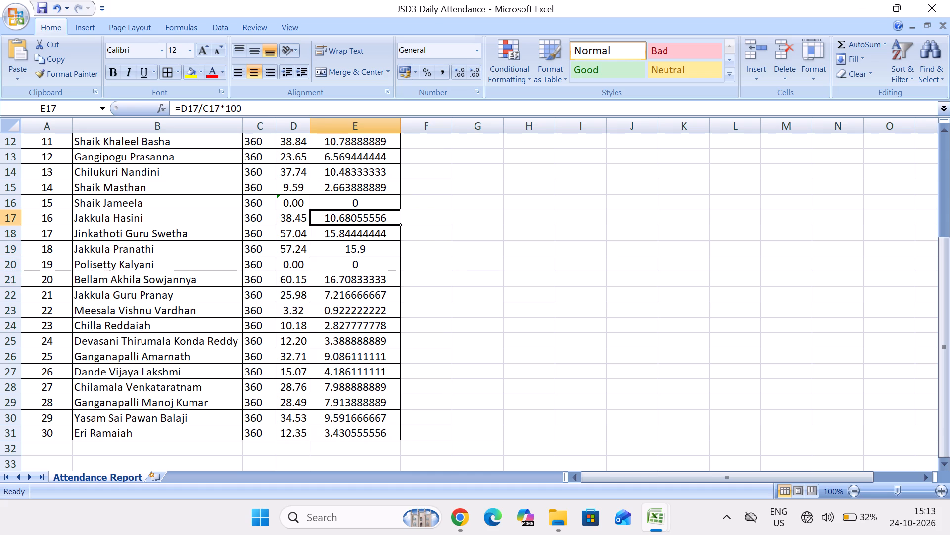
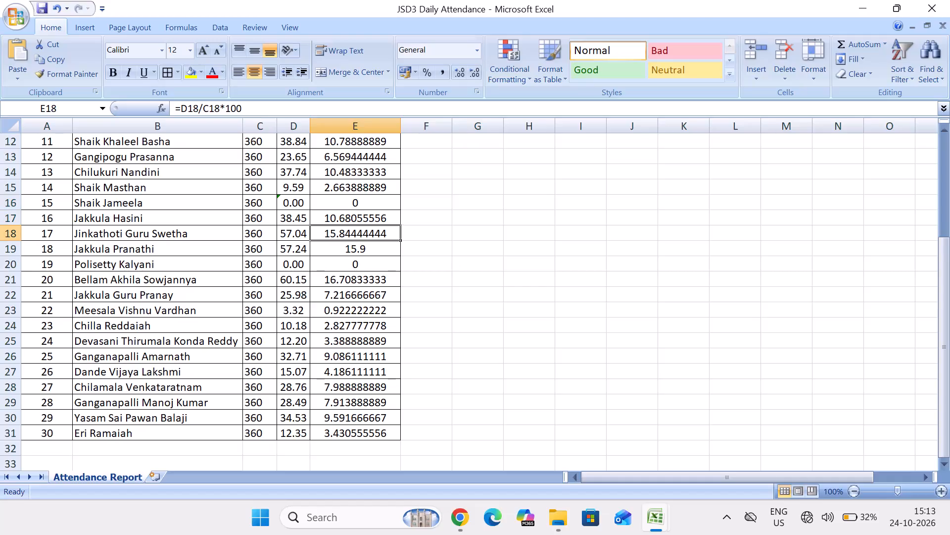
Review the Hours Attendance % values and formulas down to S.No 30, then again from the first candidate to S.No 18.
key("Down")
key("Down")
key("Down")
key("Down")
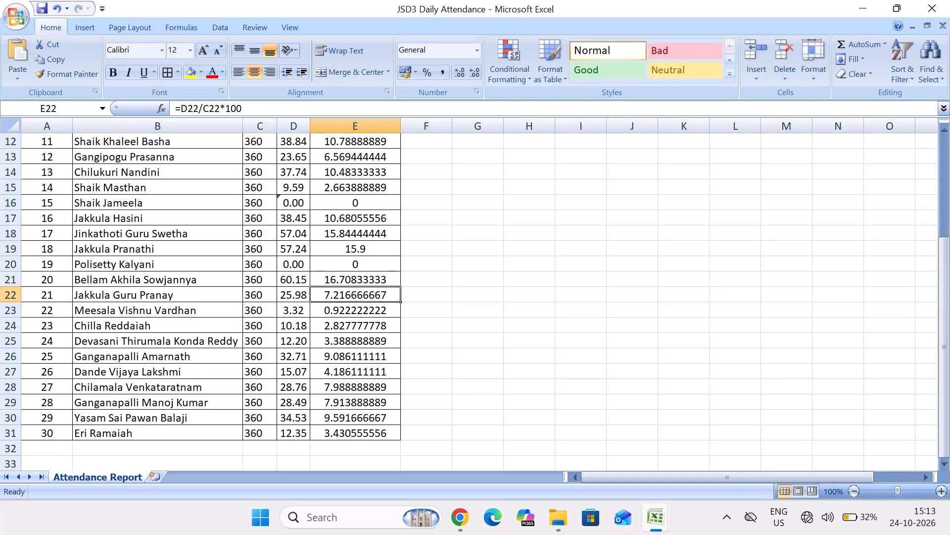
key("Down")
key("Down")
key("Down")
key("Down")
key("Down")
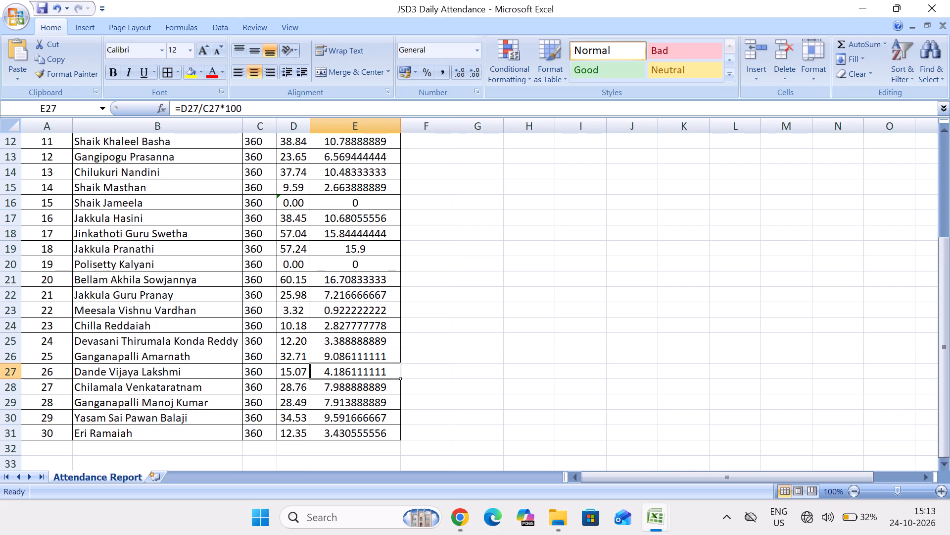
key("Down")
key("Down")
key("Down")
key("Down")
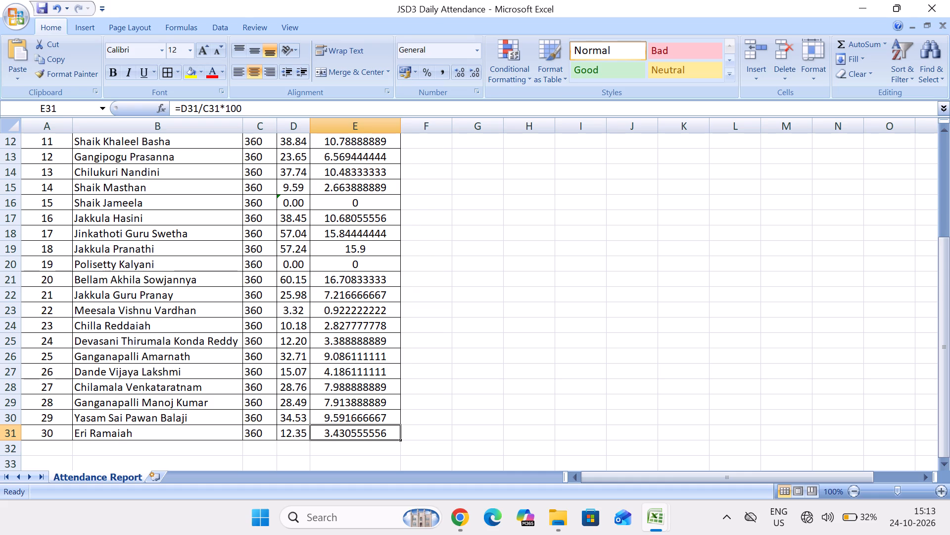
key("Up")
key("Up")
key("Up")
key("Up")
key("Up")
key("Up")
key("Up")
key("Up")
key("Up")
key("Up")
key("Up")
key("Up")
key("Up")
key("Up")
key("Up")
key("Up")
key("Up")
key("Up")
key("Up")
key("Up")
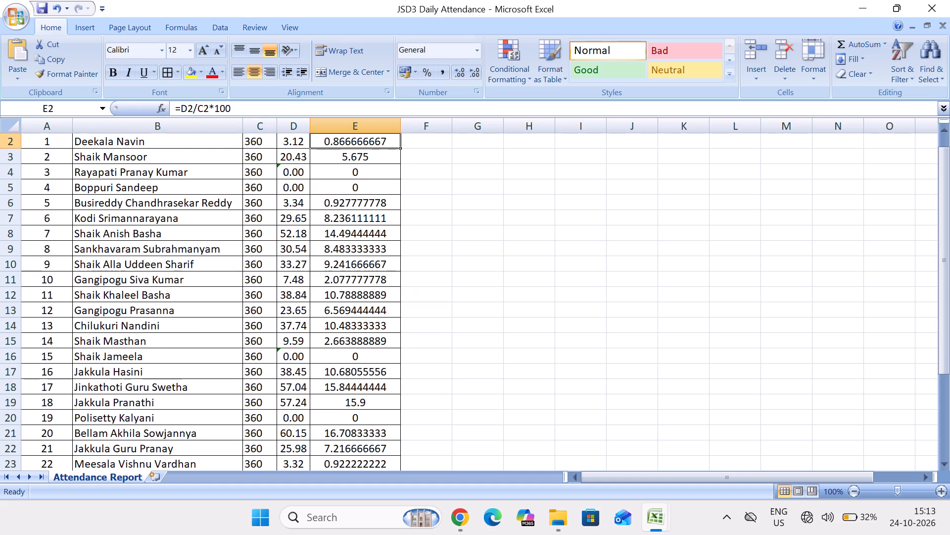
key("Up")
key("Up")
key("Down")
key("Down")
key("Down")
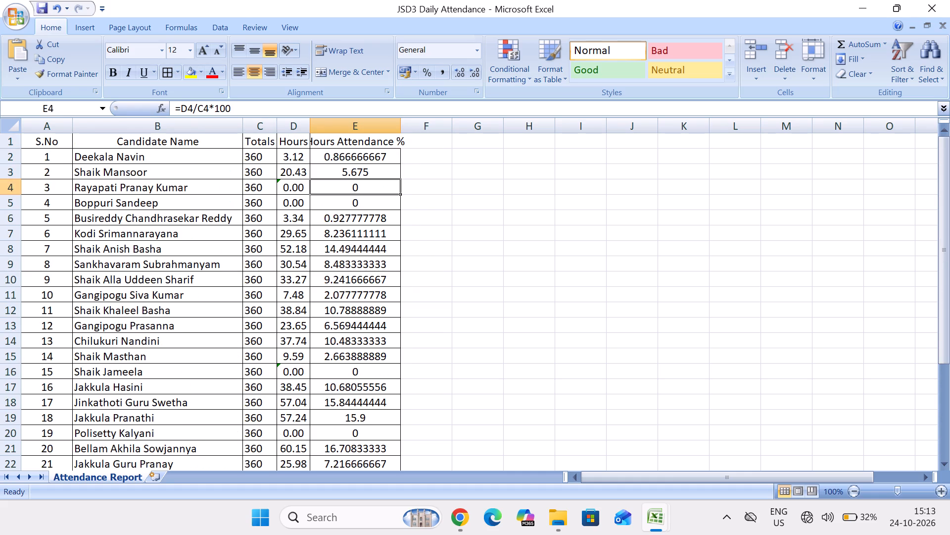
key("Down")
key("Down")
key("Down")
key("Down")
key("Down")
key("Down")
key("Down")
key("Down")
key("Down")
key("Down")
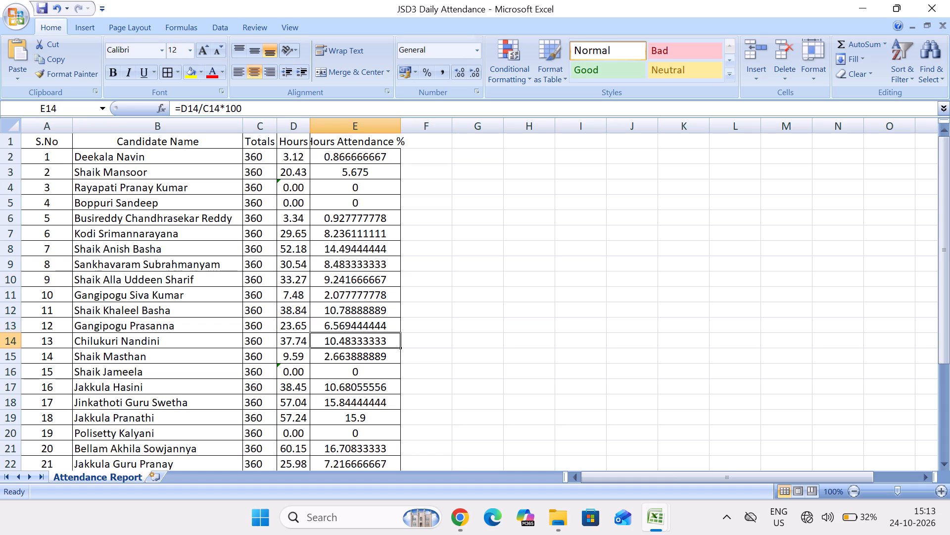
key("Down")
key("Down")
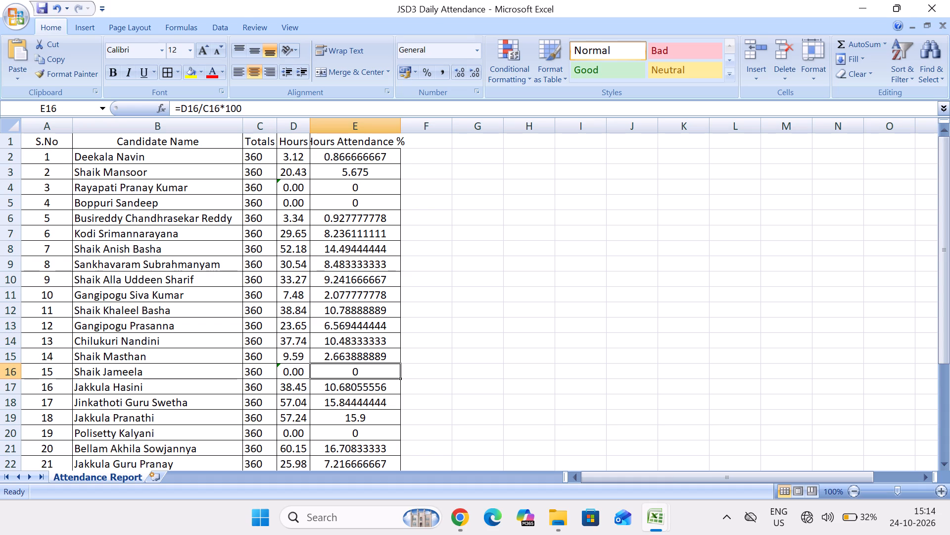
key("Down")
key("Down")
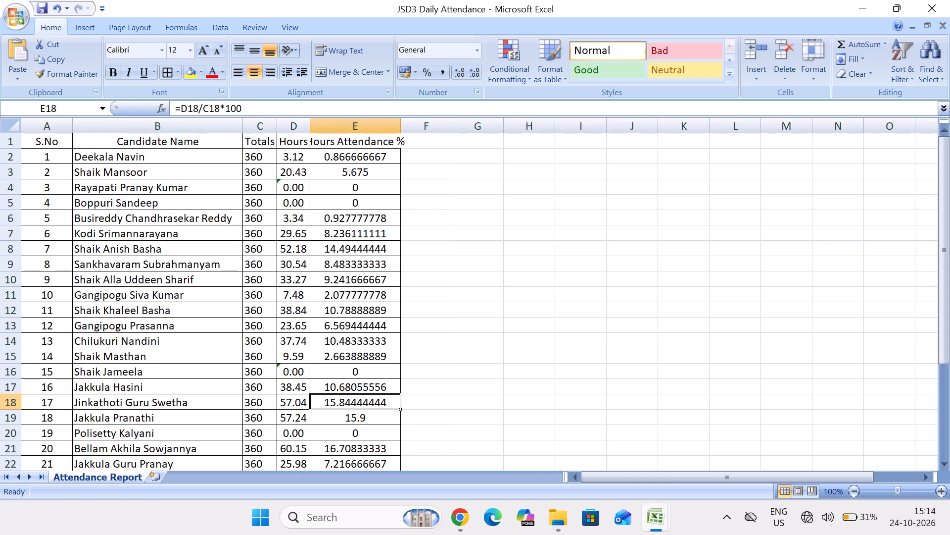
key("Down")
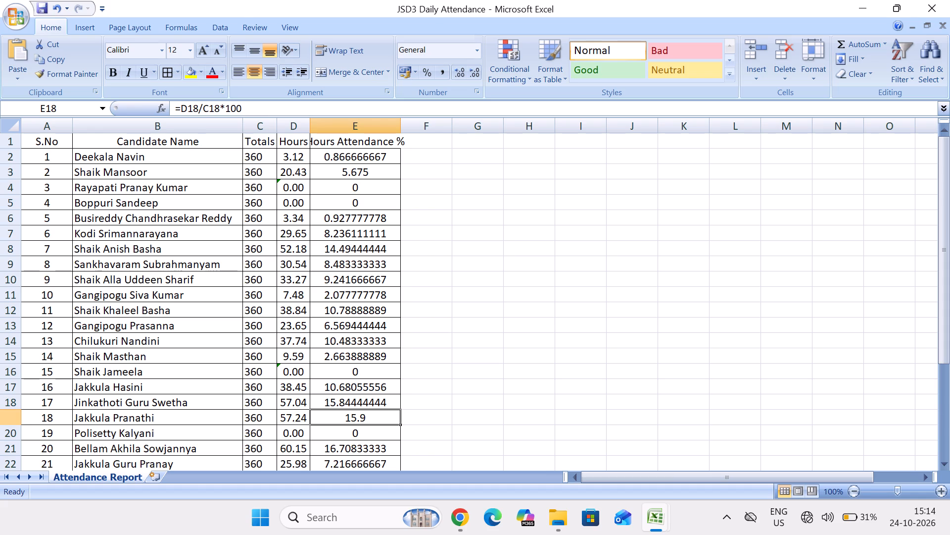
Review the candidates' Hours values from the middle rows down to S.No 30 and back up to the first candidate.
key("Left")
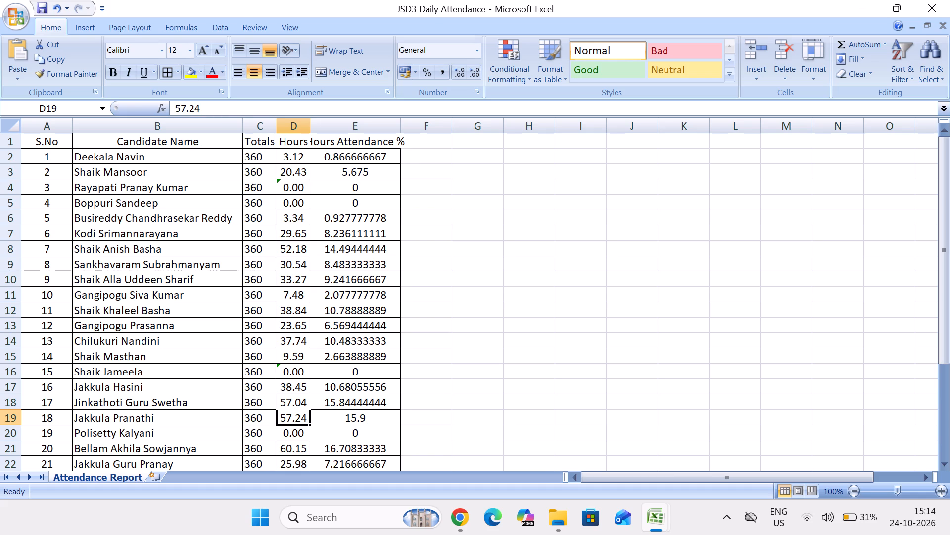
key("Up")
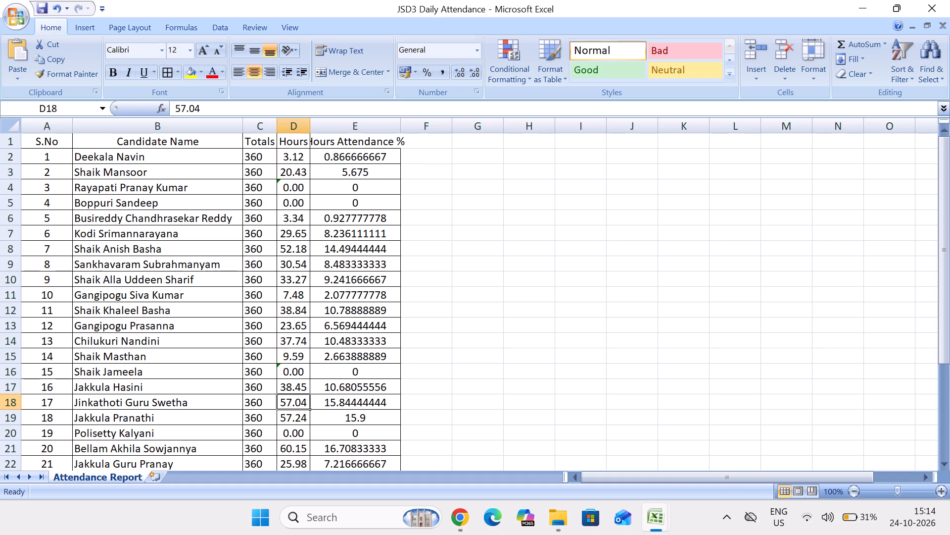
key("Down")
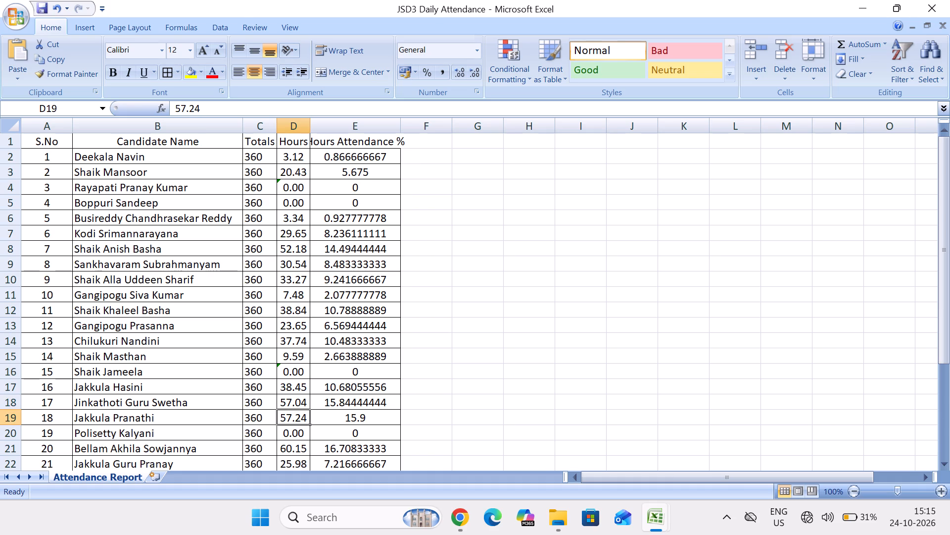
key("Up")
key("Up")
key("Up")
key("Up")
key("Up")
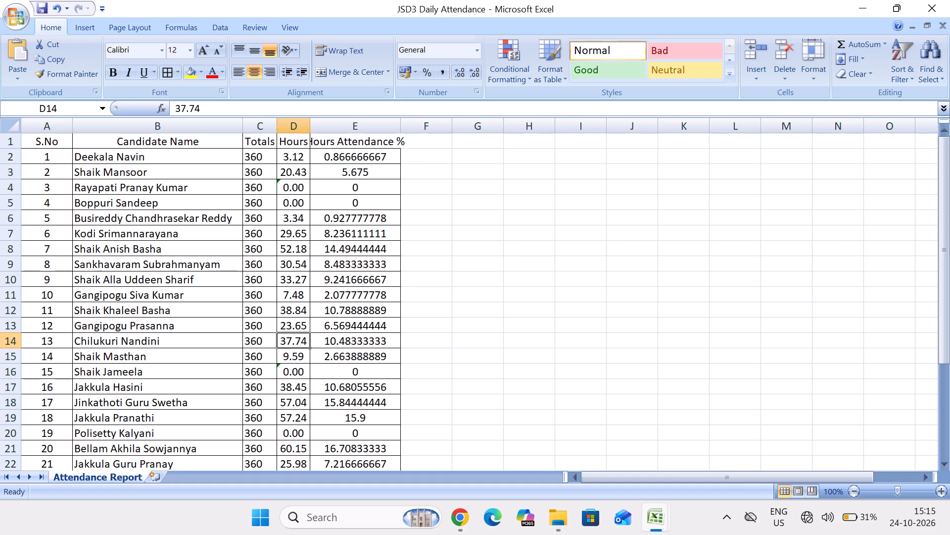
key("Up")
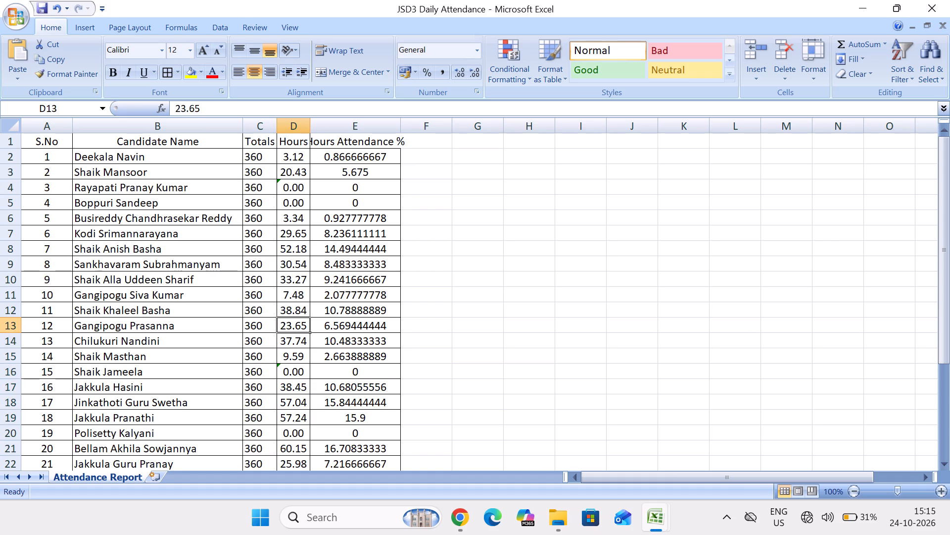
key("Up")
key("Down")
key("Down")
key("Down")
key("Down")
key("Down")
key("Down")
key("Down")
key("Down")
key("Down")
key("Down")
key("Down")
key("Up")
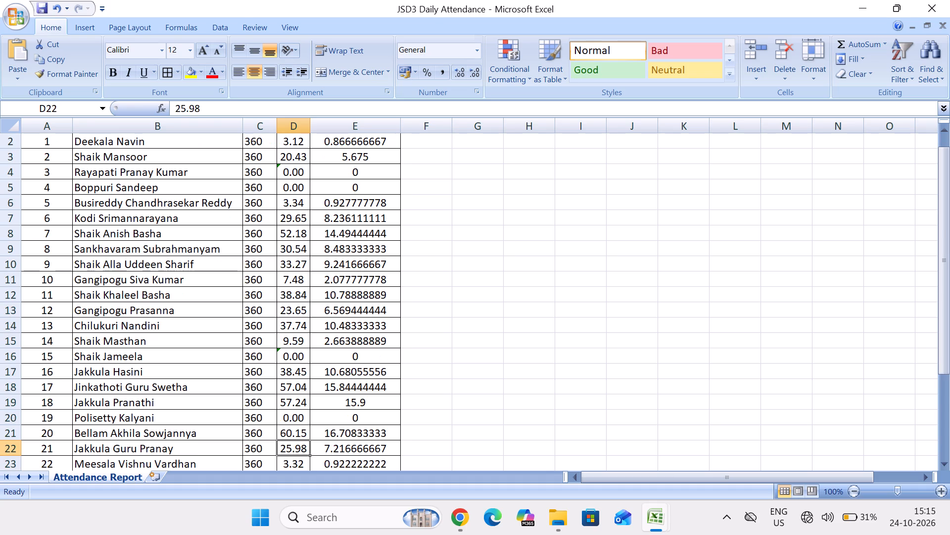
key("Up")
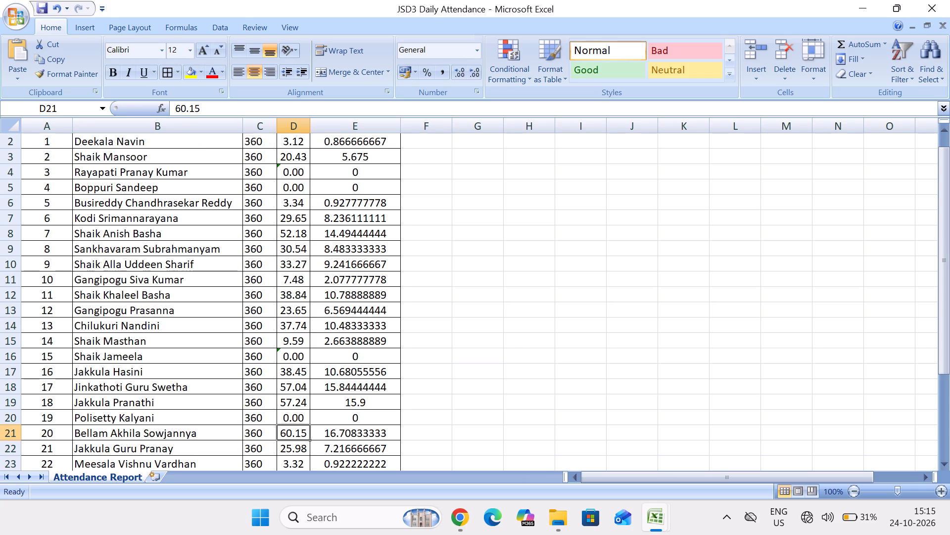
key("Down")
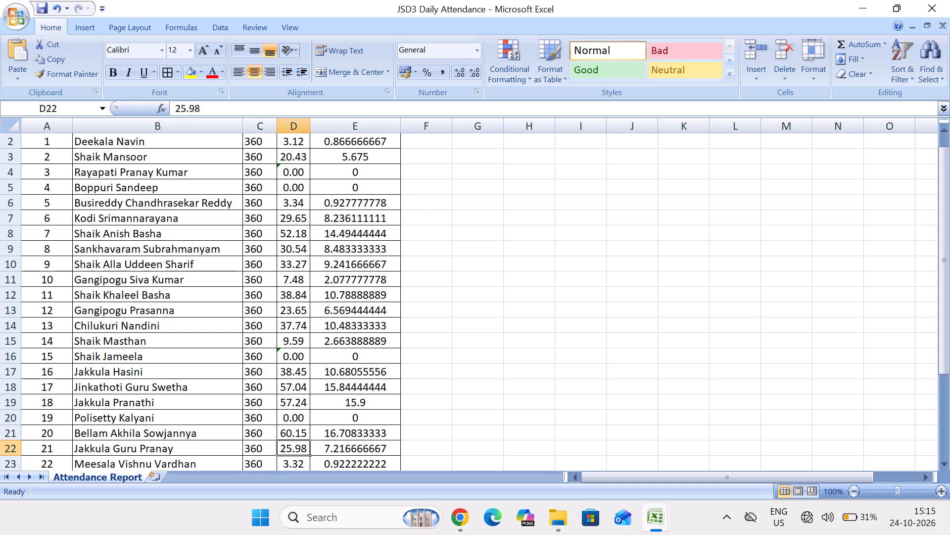
key("Down")
key("Down")
key("Up")
key("Up")
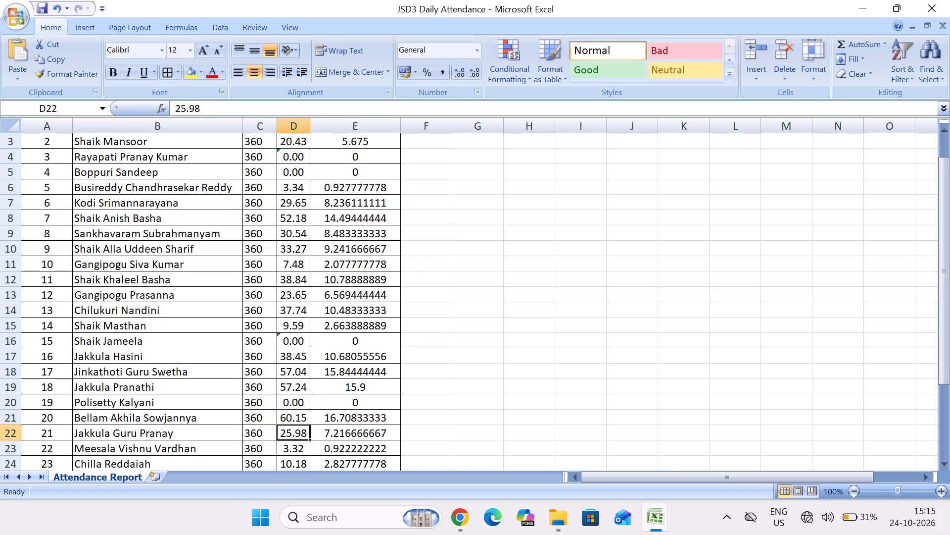
key("Down")
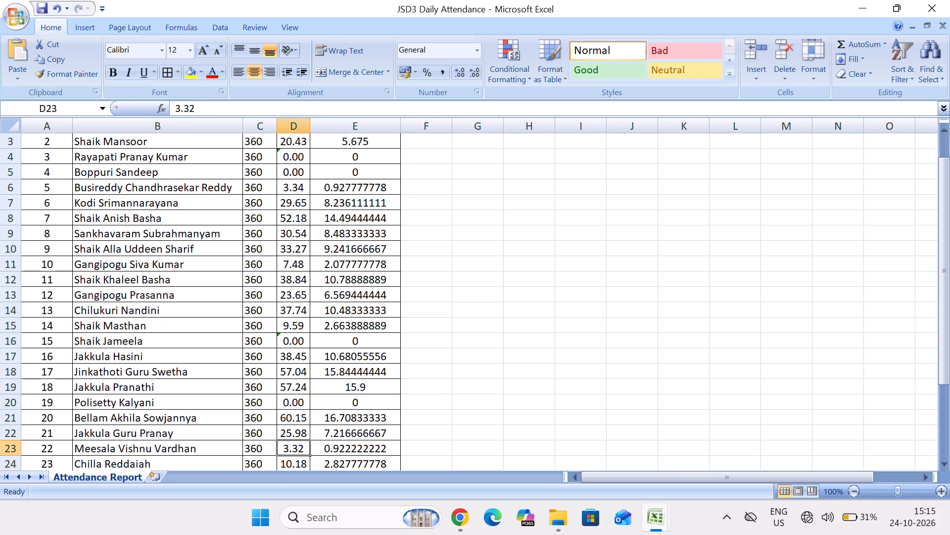
key("Down")
key("Down")
key("Up")
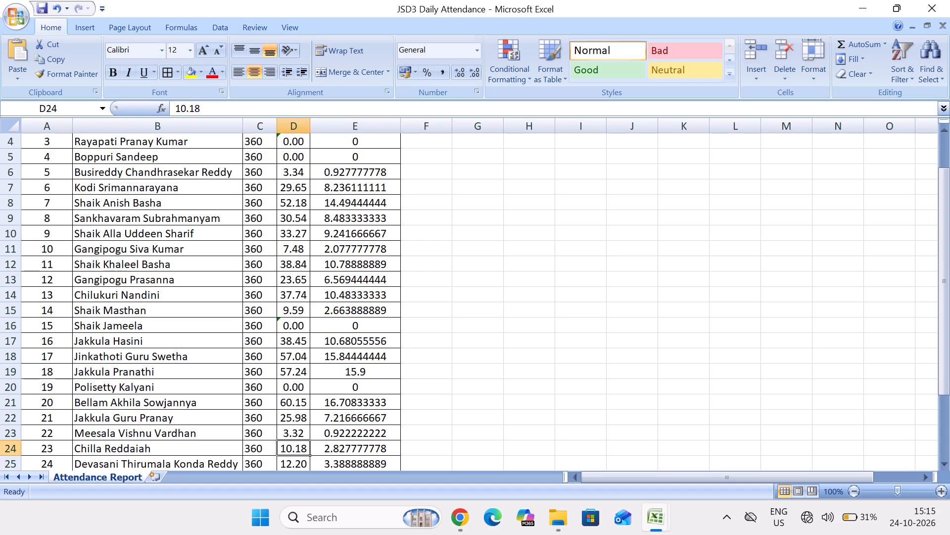
key("Down")
key("Down")
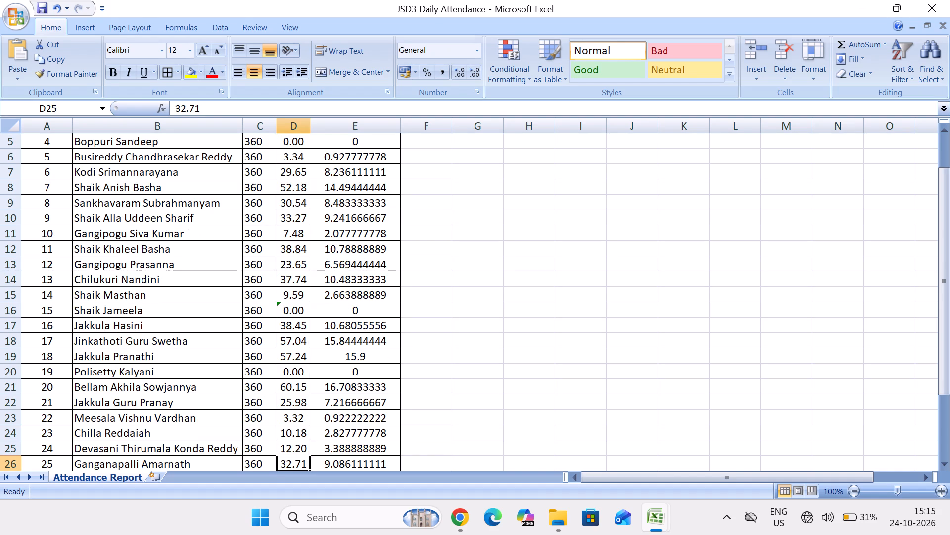
key("Down")
key("Down")
key("Down")
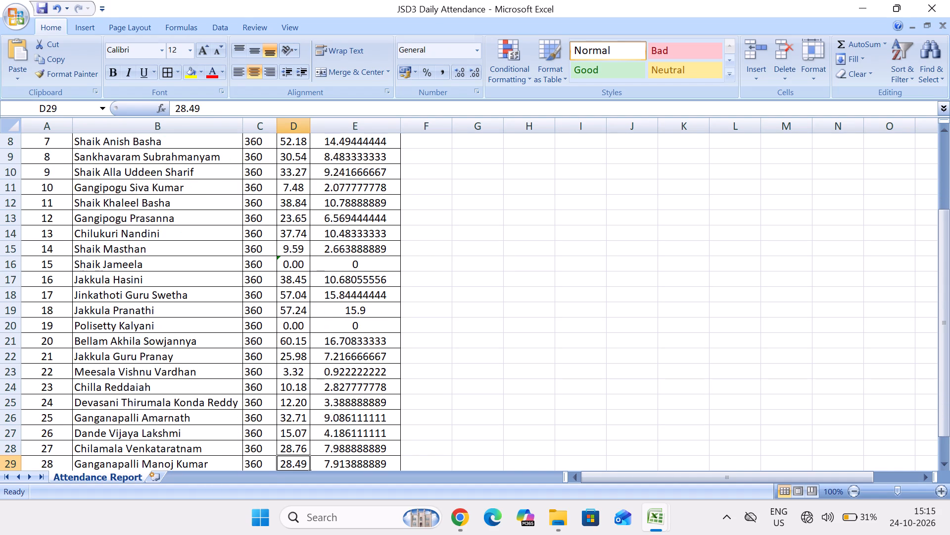
key("Down")
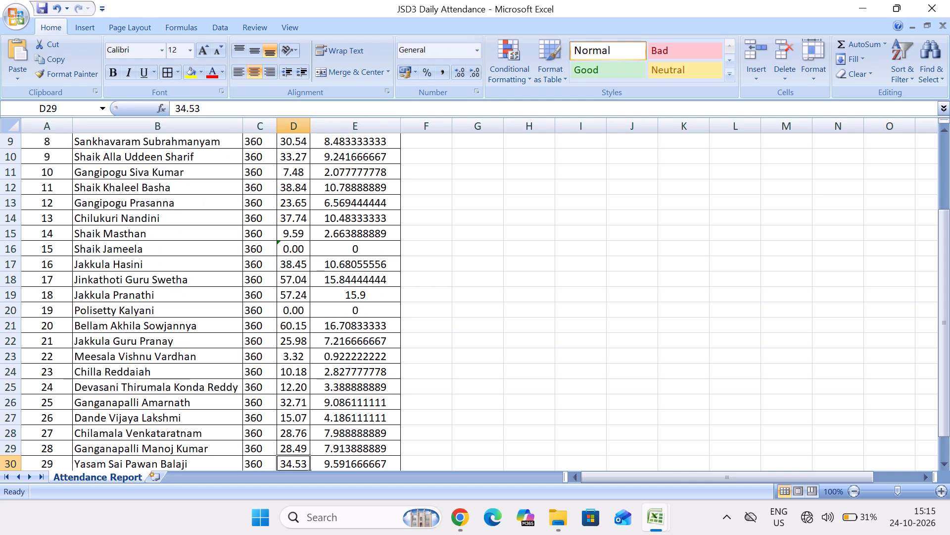
key("Down")
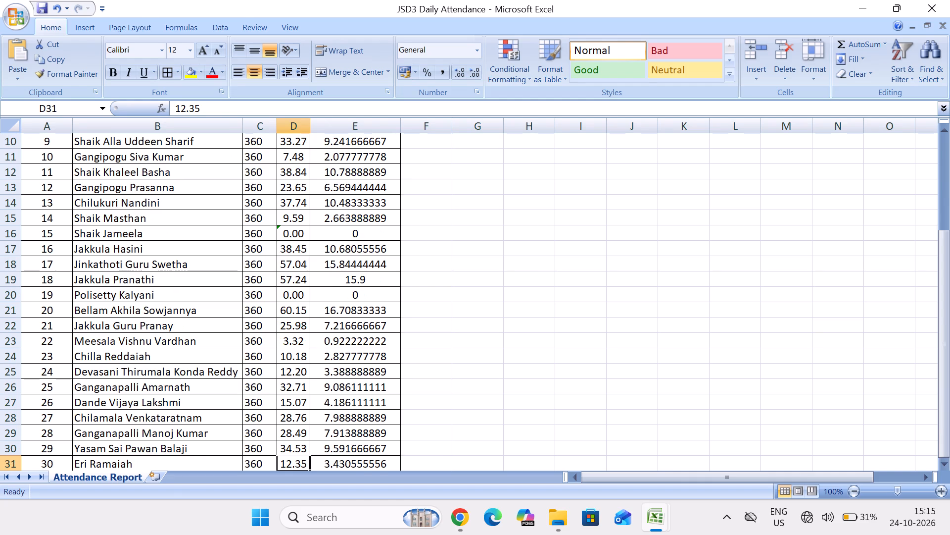
key("Up")
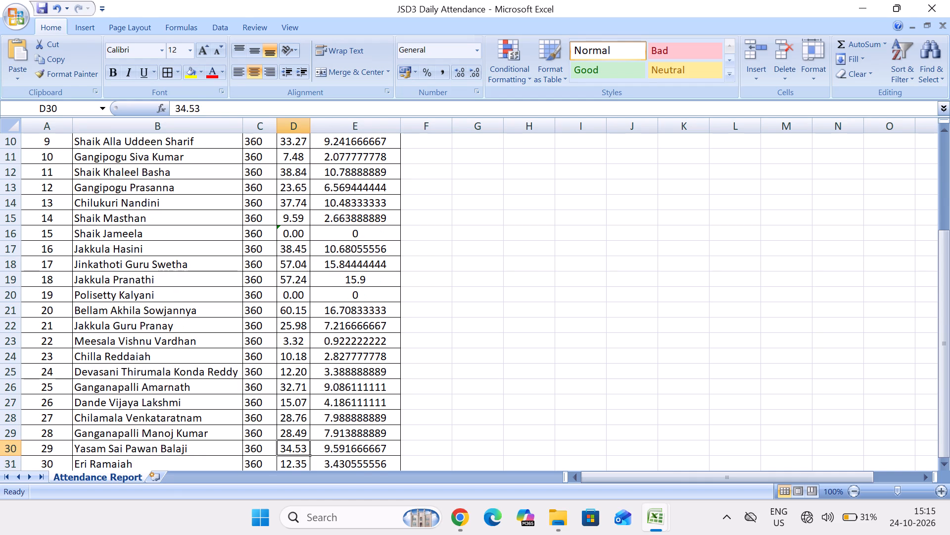
key("Down")
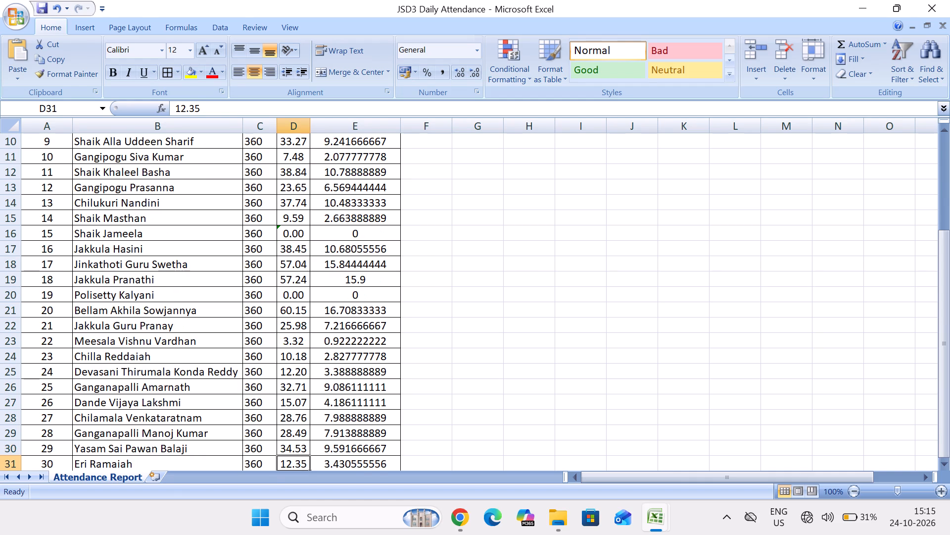
key("Down")
key("Up")
key("Up")
key("Up")
key("Up")
key("Up")
key("Up")
key("Up")
key("Up")
key("Up")
key("Up")
key("Up")
key("Up")
key("Up")
key("Up")
key("Up")
key("Up")
key("Up")
key("Up")
key("Up")
key("Up")
key("Up")
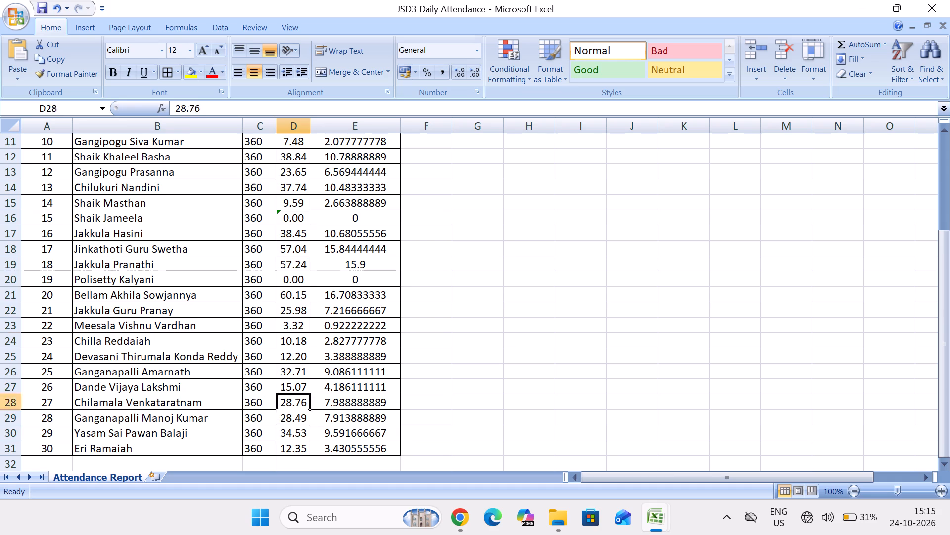
key("Down")
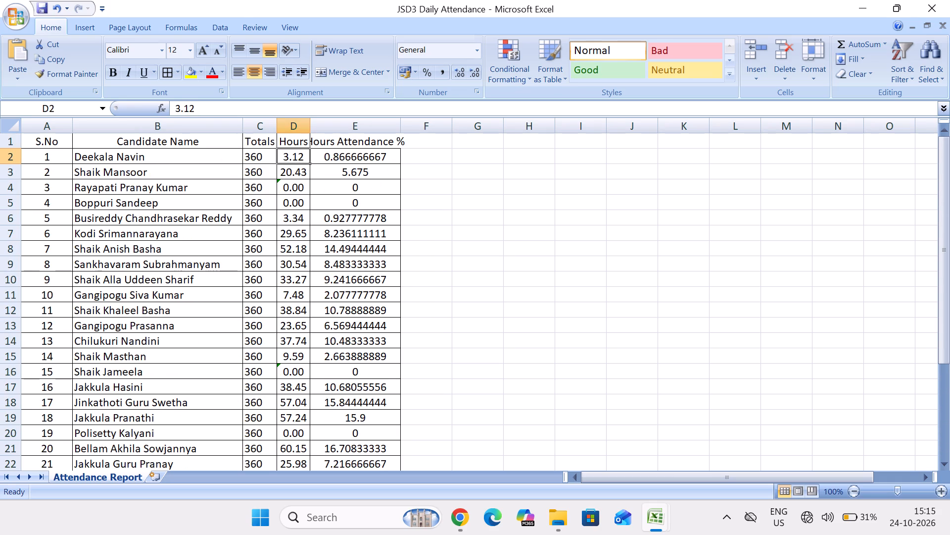
Insert a blank column between the Totals and Hours columns.
right_click(309, 132)
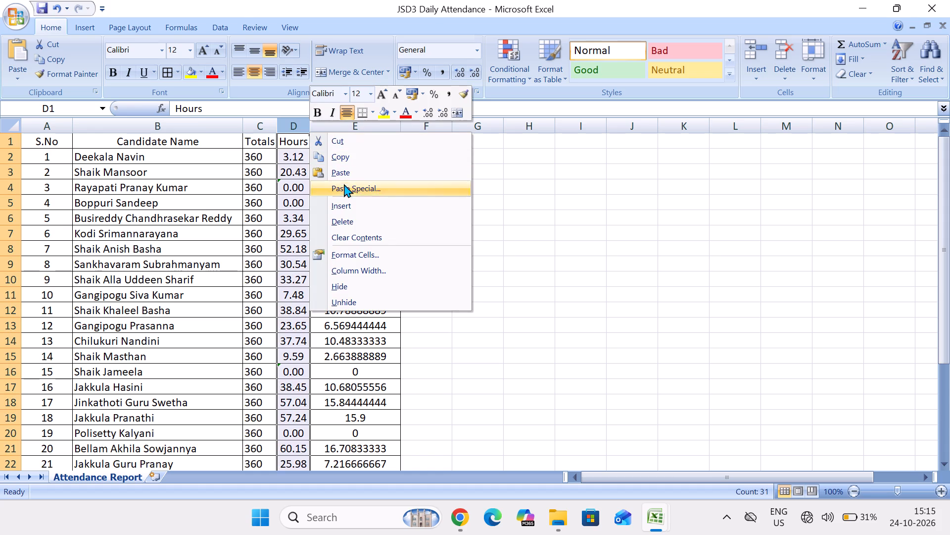
left_click(348, 208)
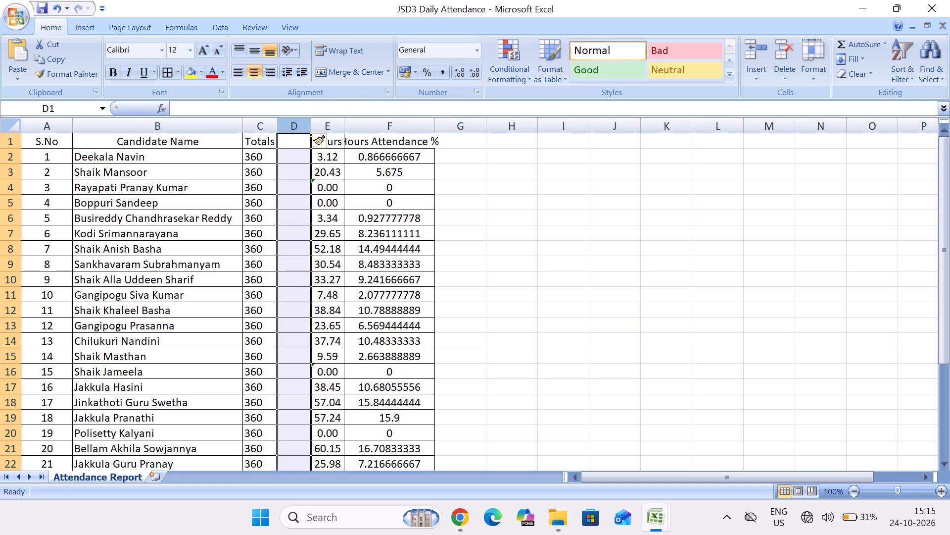
Enter the header "days" in cell D1 of the blank column between Totals and Hours.
right_click(296, 159)
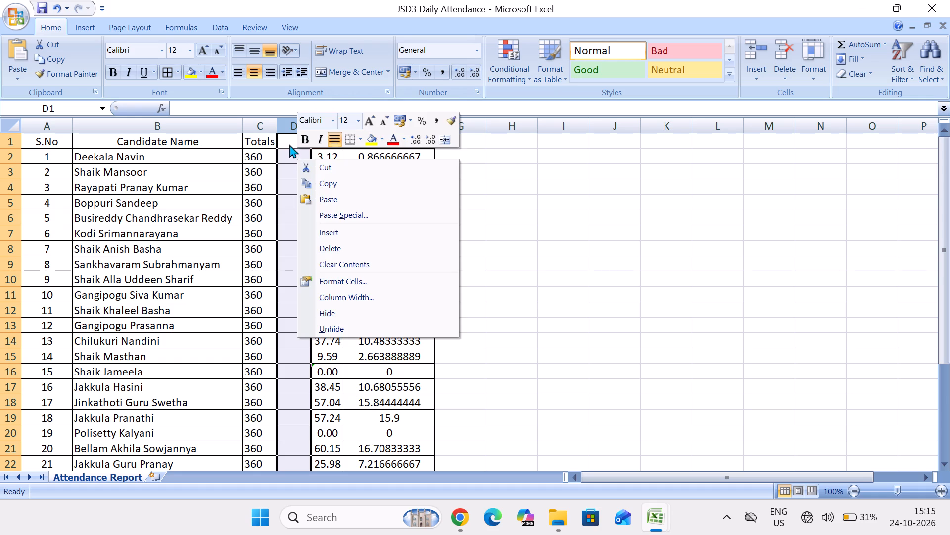
left_click(289, 143)
left_click(289, 143)
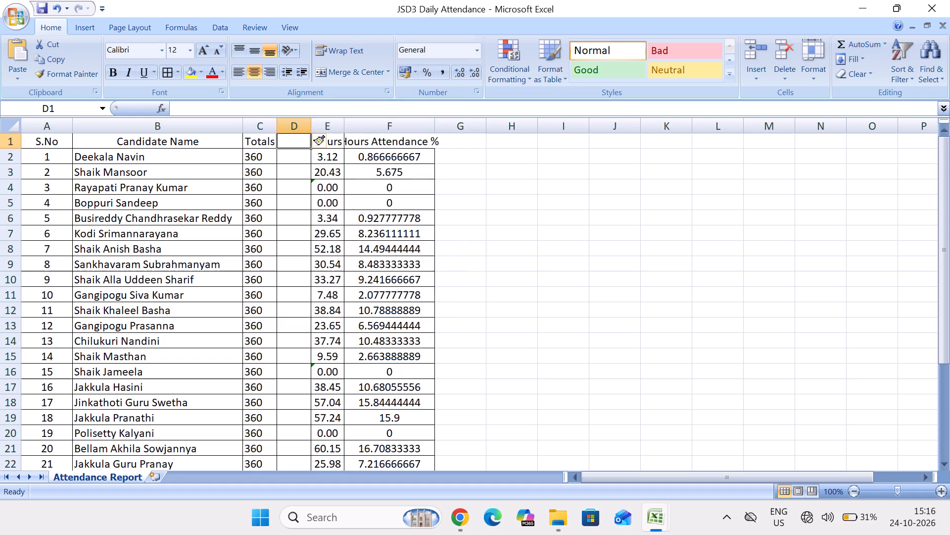
key("p")
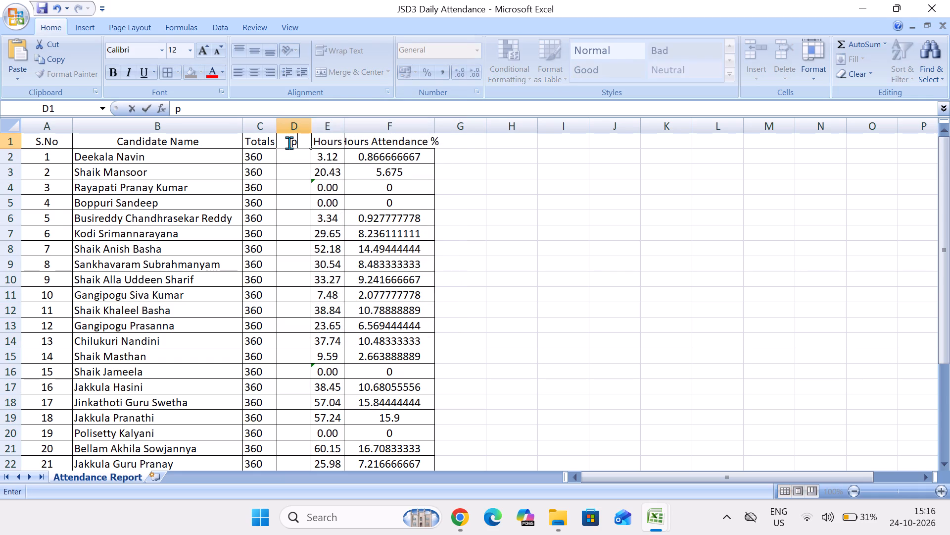
key("BackSpace")
type("da")
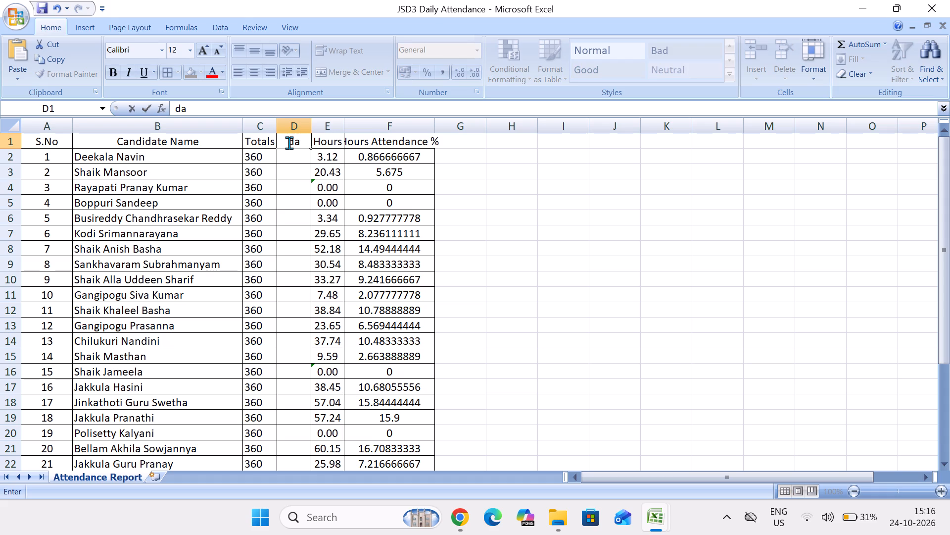
type("ys")
key("Return")
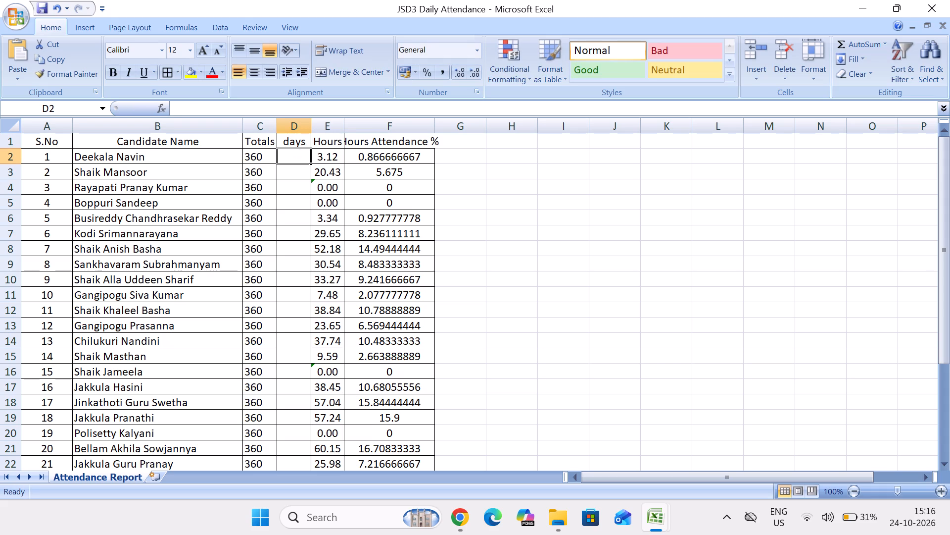
Enter =150-E2 in the first candidate's days cell and fill the formula down to S.No 30.
left_click(294, 155)
key("equal")
type("150-")
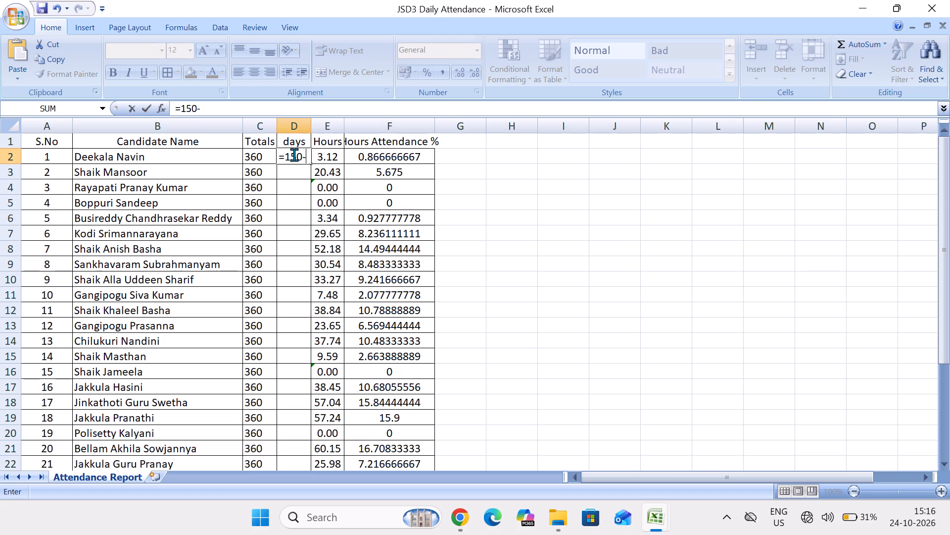
left_click(330, 158)
key("Return")
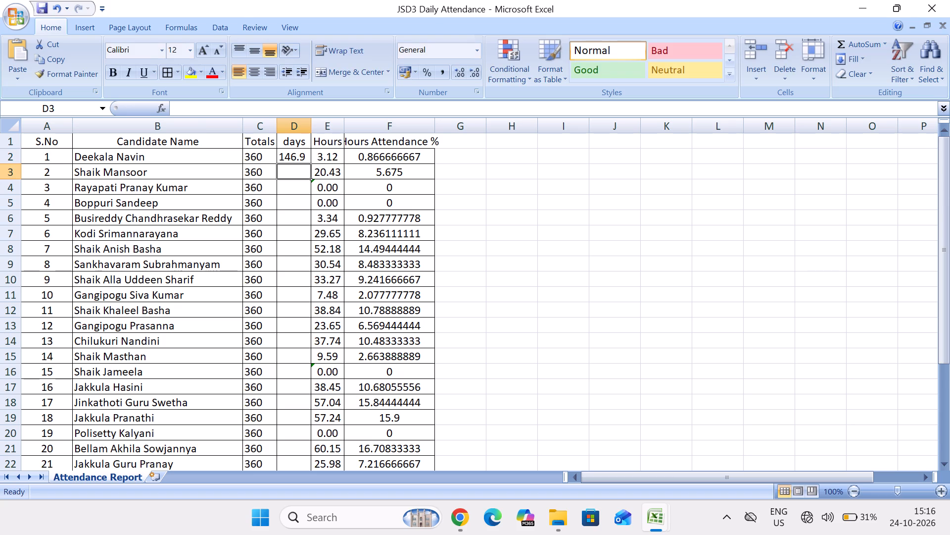
left_click(297, 159)
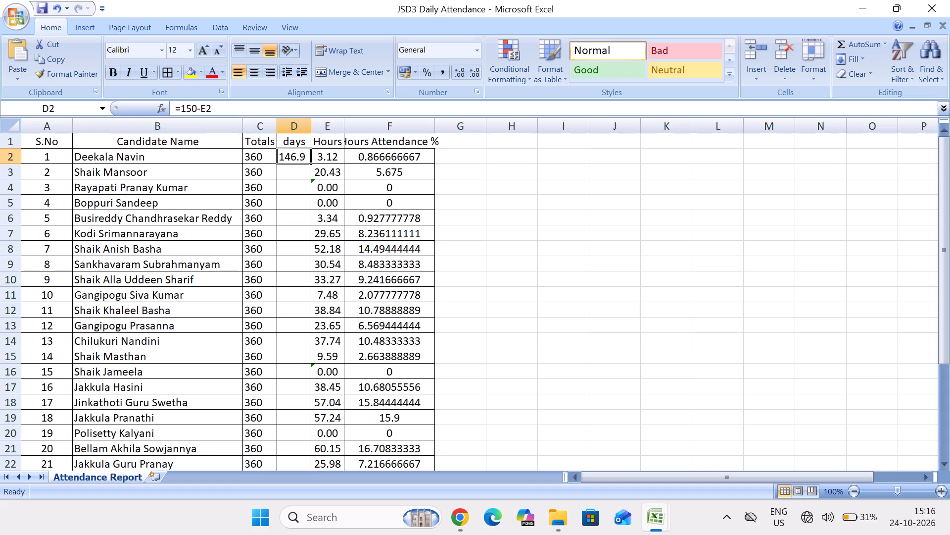
left_click_drag(310, 162, 302, 481)
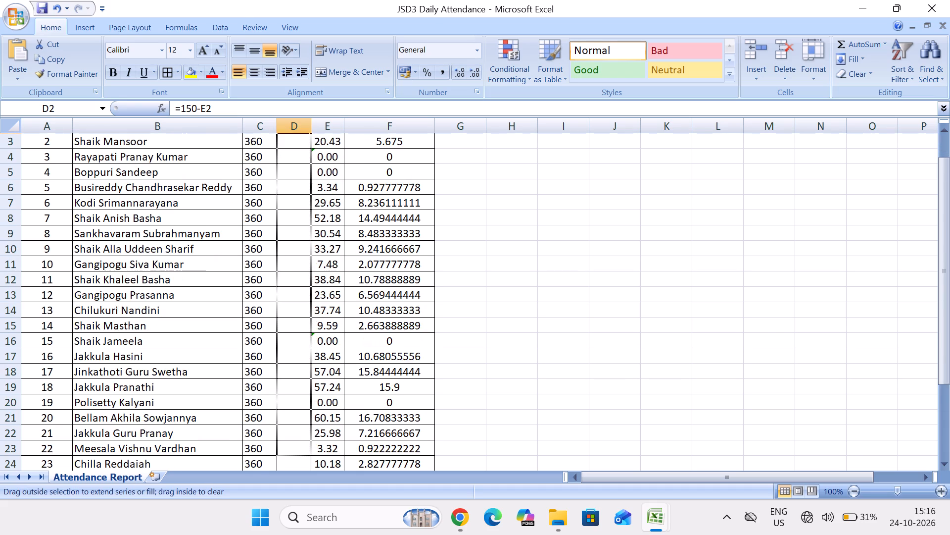
left_click_drag(302, 481, 300, 421)
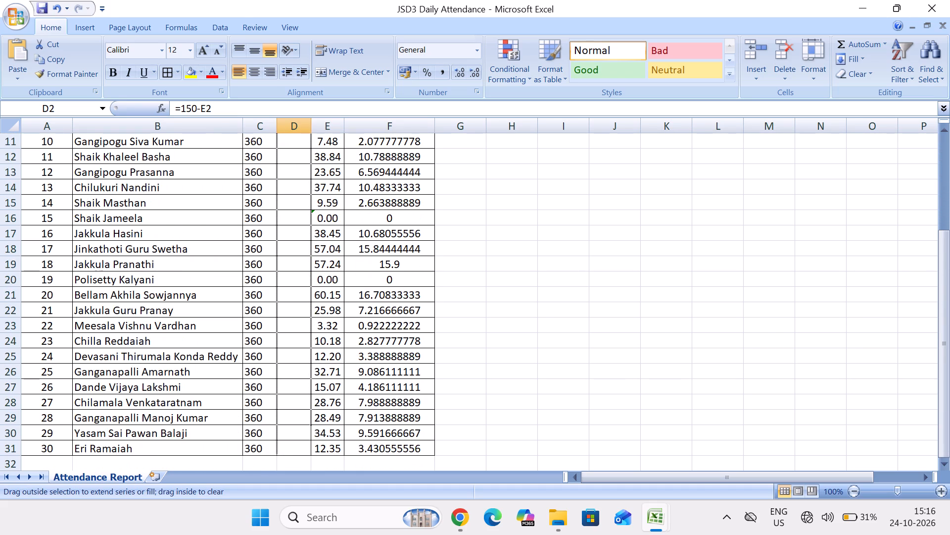
left_click_drag(300, 421, 303, 453)
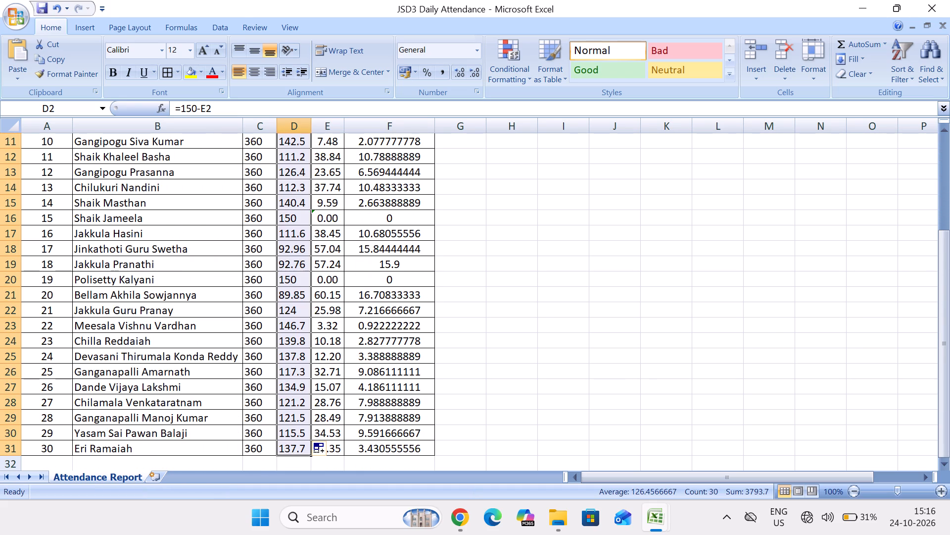
Review the days values and formulas from S.No 18 back up to the column header.
left_click(295, 265)
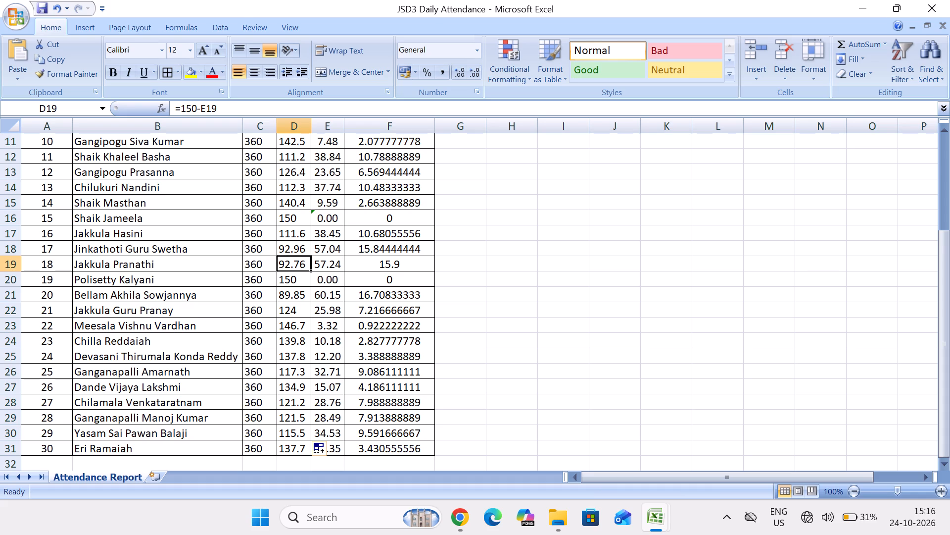
key("Up")
key("Up")
key("Up")
key("Up")
key("Up")
key("Up")
key("Up")
key("Up")
key("Up")
key("Up")
key("Up")
key("Up")
key("Up")
key("Up")
key("Up")
key("Up")
key("Up")
key("Up")
key("Up")
key("Up")
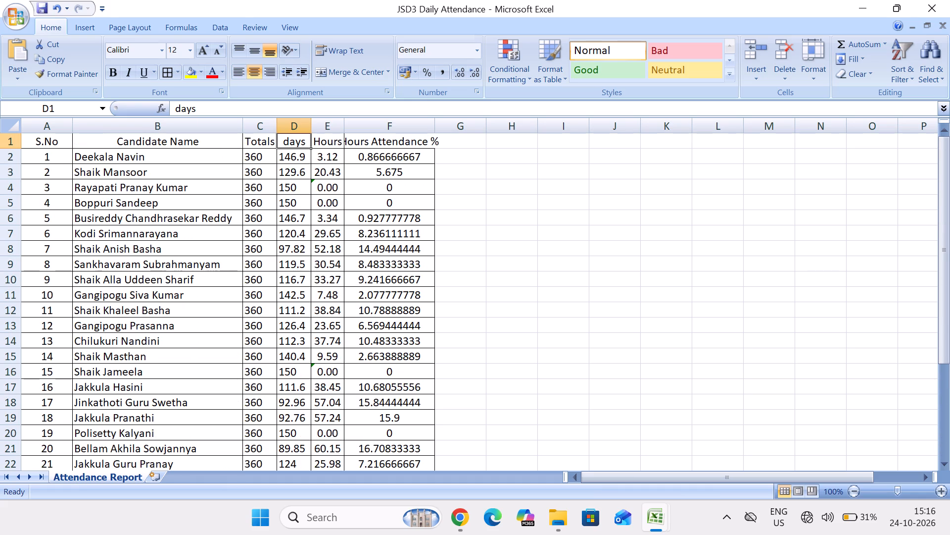
Rename the days header in cell D1 as P.H.
double_click(294, 144)
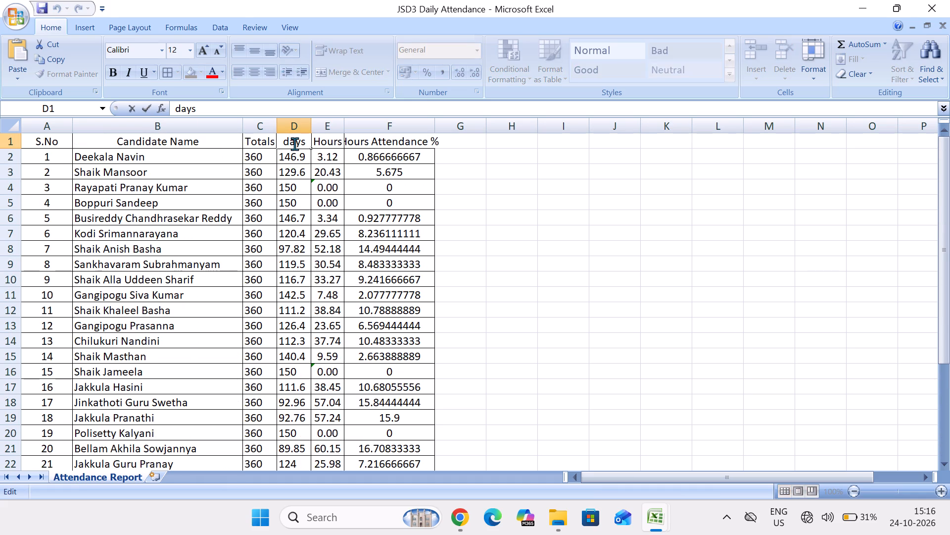
key("BackSpace")
key("Delete")
key("Delete")
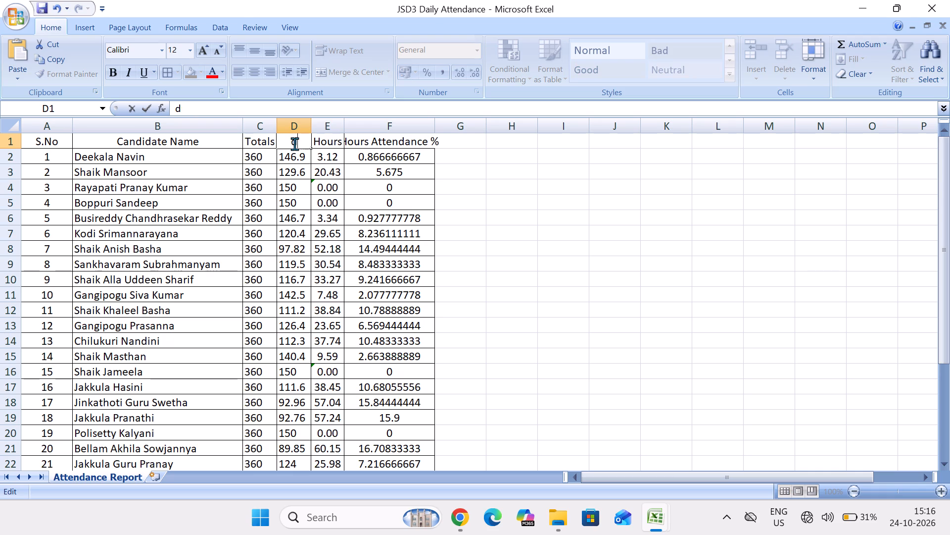
key("BackSpace")
type("hours")
key("BackSpace")
key("BackSpace")
key("BackSpace")
key("BackSpace")
key("BackSpace")
key("BackSpace")
key("BackSpace")
key("BackSpace")
key("BackSpace")
key("BackSpace")
key("BackSpace")
key("BackSpace")
key("shift+p")
type(".H")
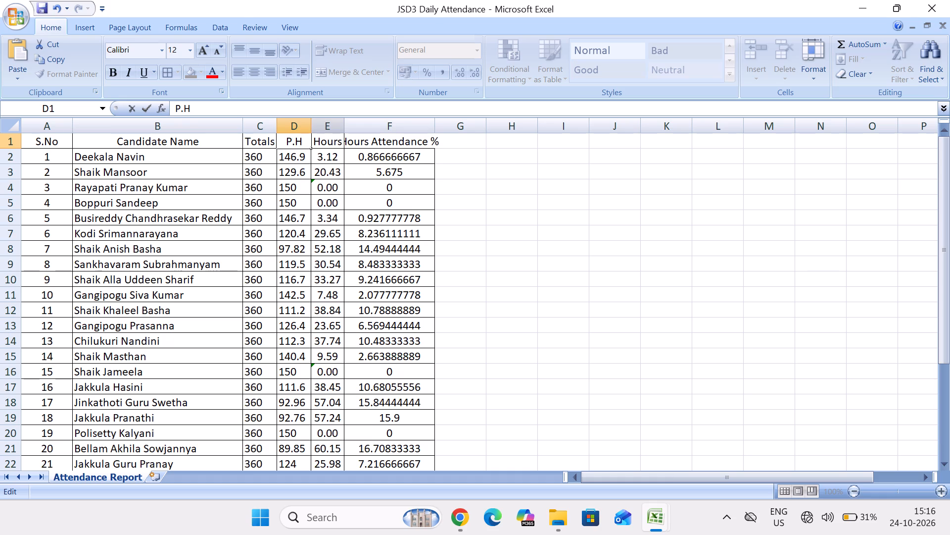
Insert a column between Totals and P.H with the header P.D.
left_click(312, 128)
left_click(312, 128)
right_click(312, 128)
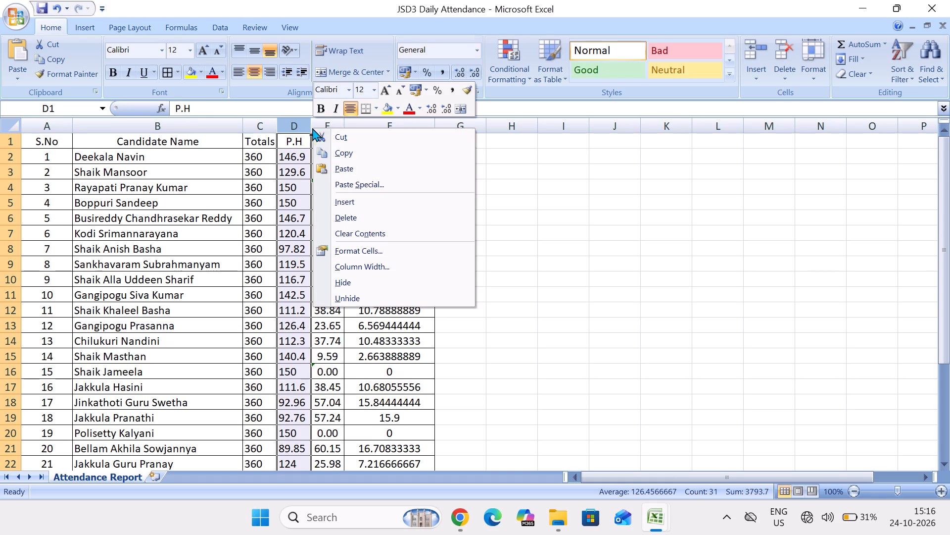
left_click(340, 201)
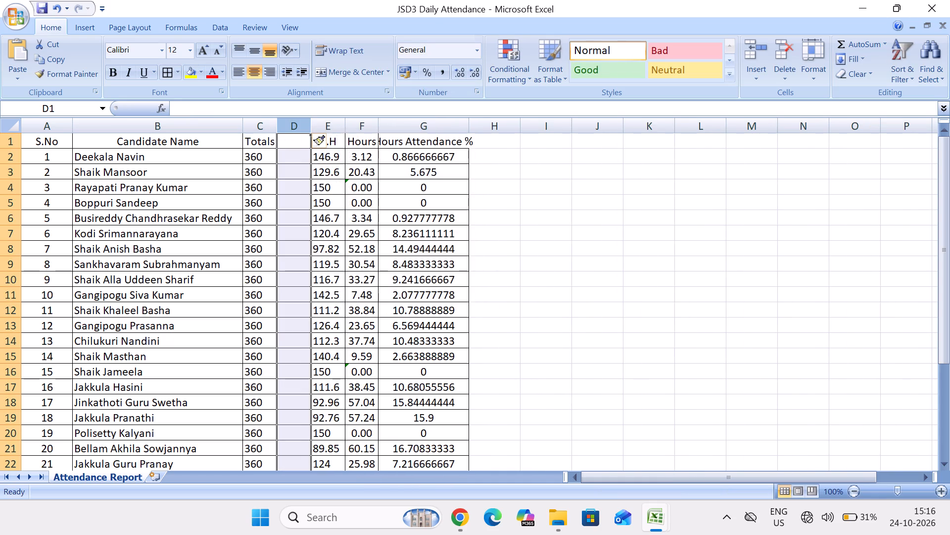
left_click(294, 145)
type("P.D")
key("Return")
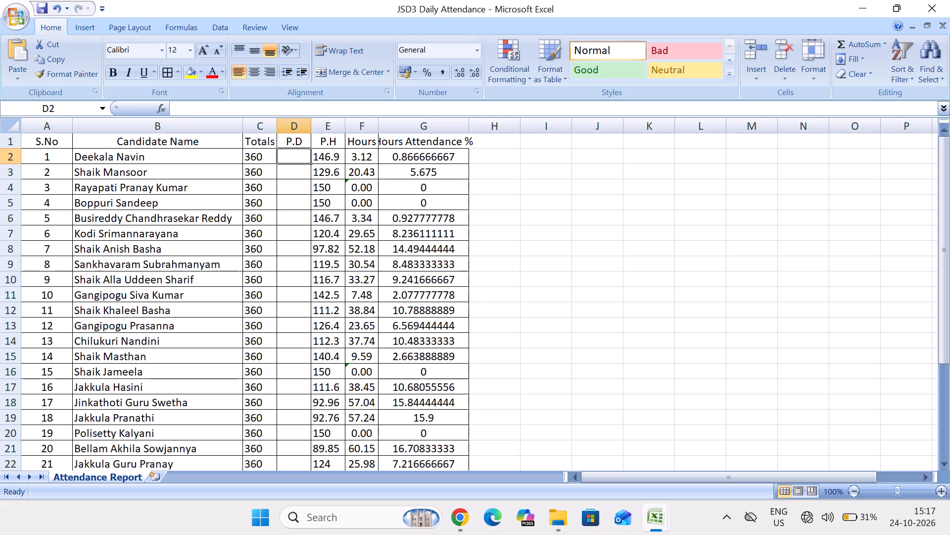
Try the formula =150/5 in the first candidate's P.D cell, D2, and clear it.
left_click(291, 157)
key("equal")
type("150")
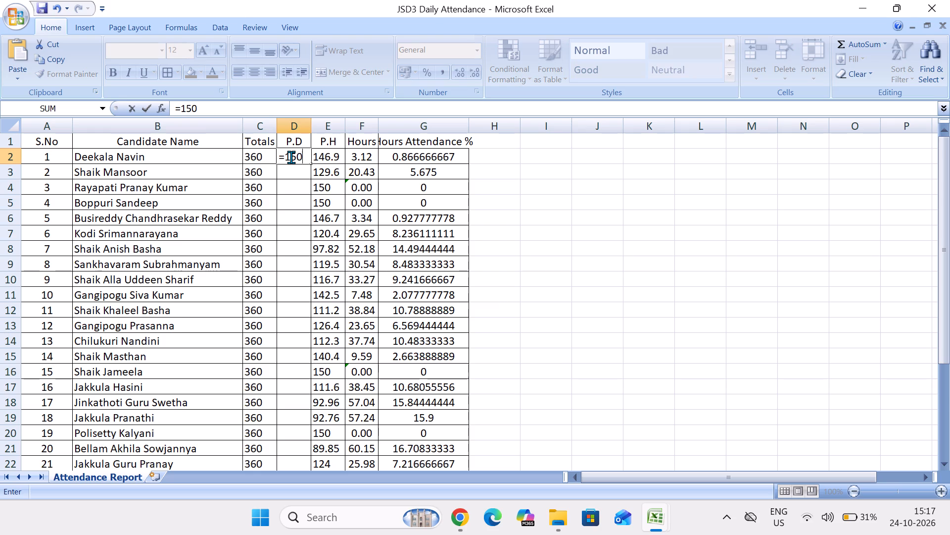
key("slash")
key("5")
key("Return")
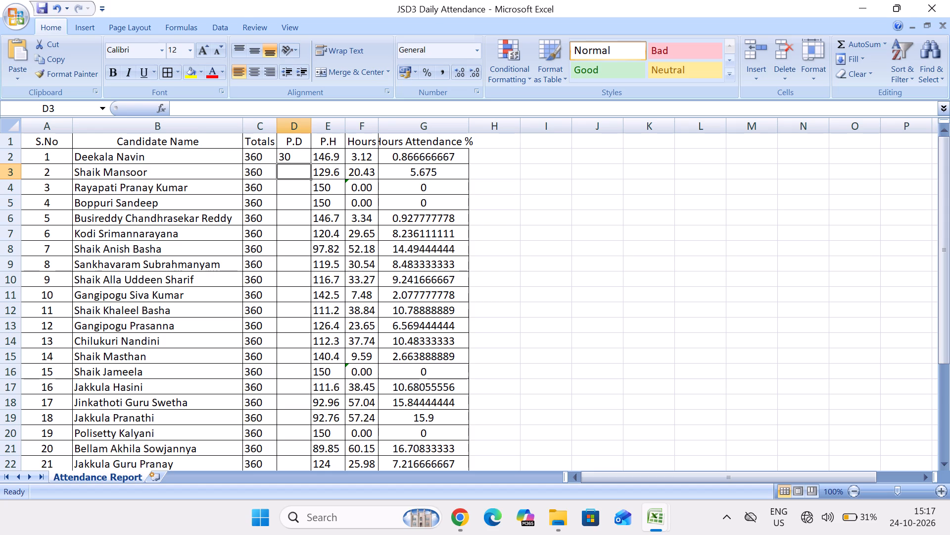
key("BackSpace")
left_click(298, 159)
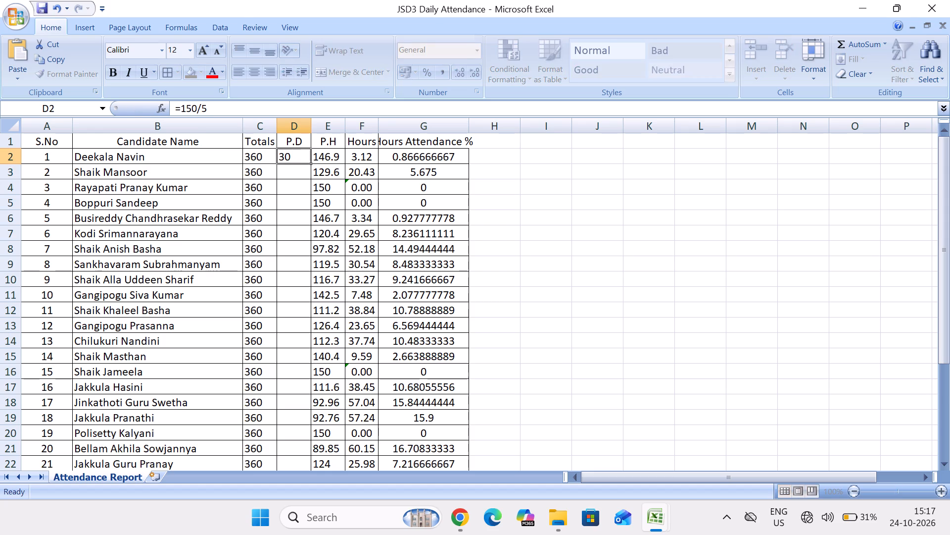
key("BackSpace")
Enter =E2/5 in the first candidate's P.D cell and fill the formula down to S.No 30.
key("equal")
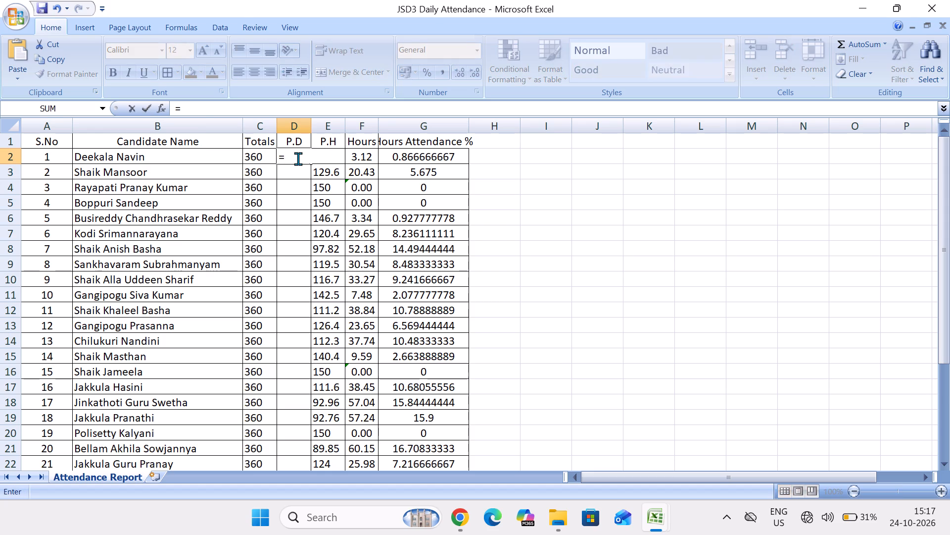
left_click(328, 159)
left_click(318, 224)
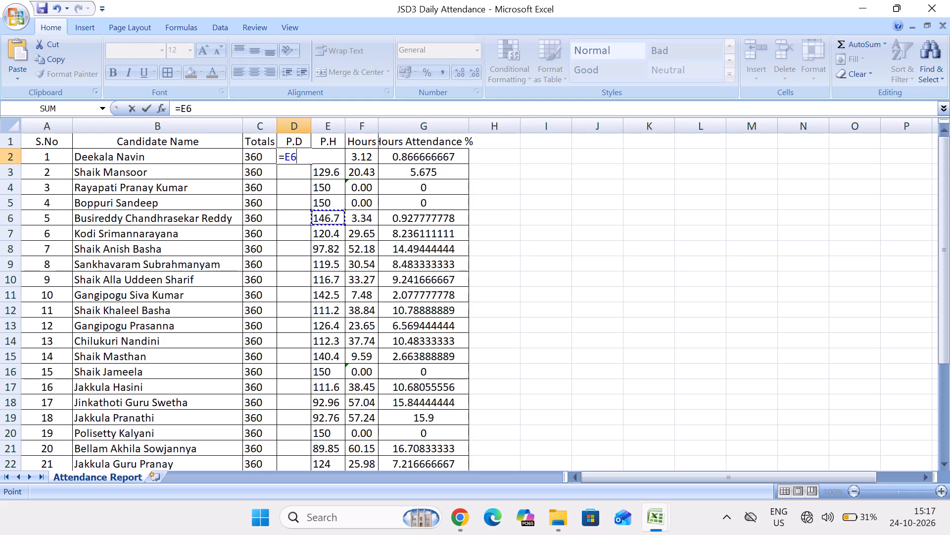
key("BackSpace")
key("2")
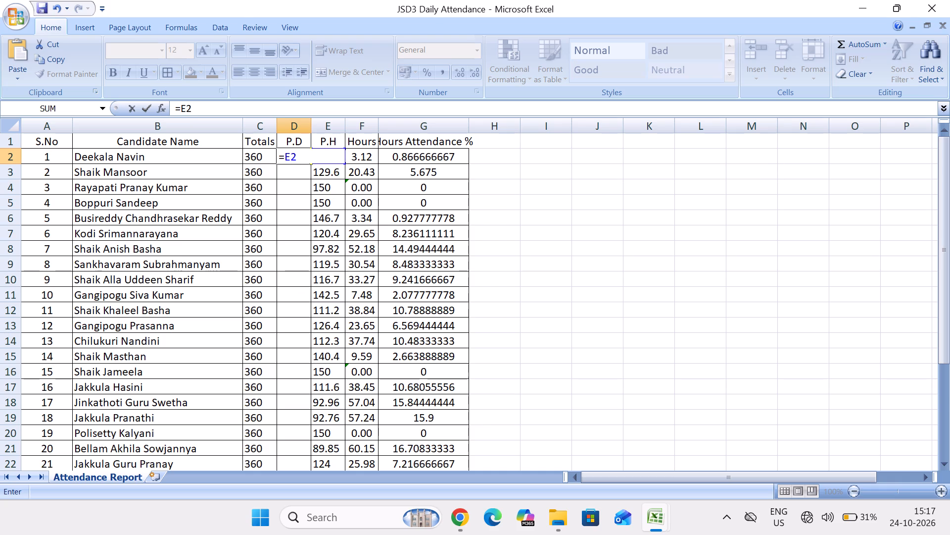
key("slash")
key("5")
key("Return")
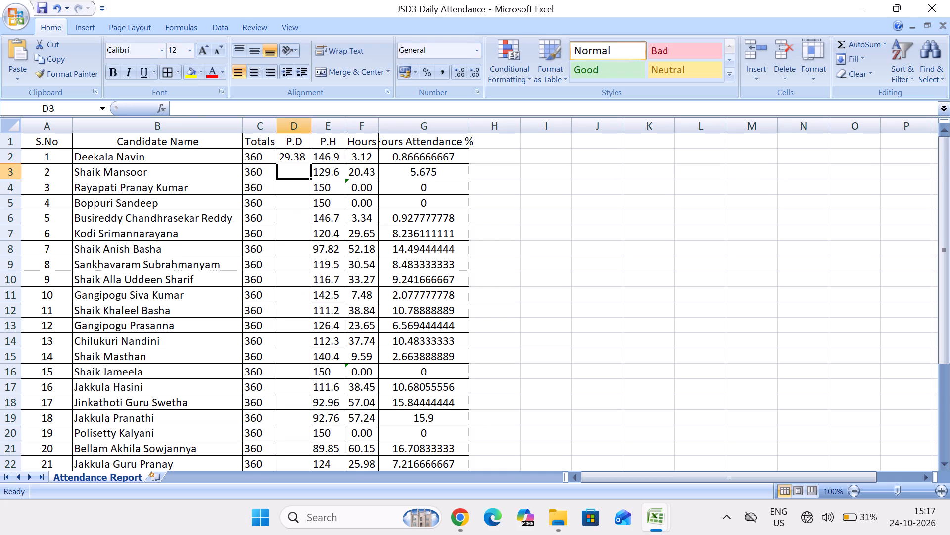
left_click(298, 156)
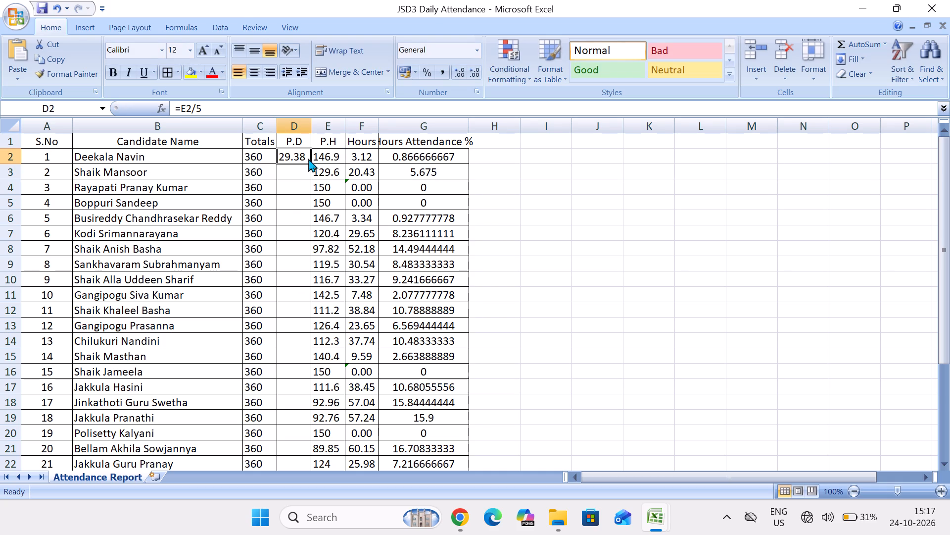
left_click_drag(310, 164, 311, 478)
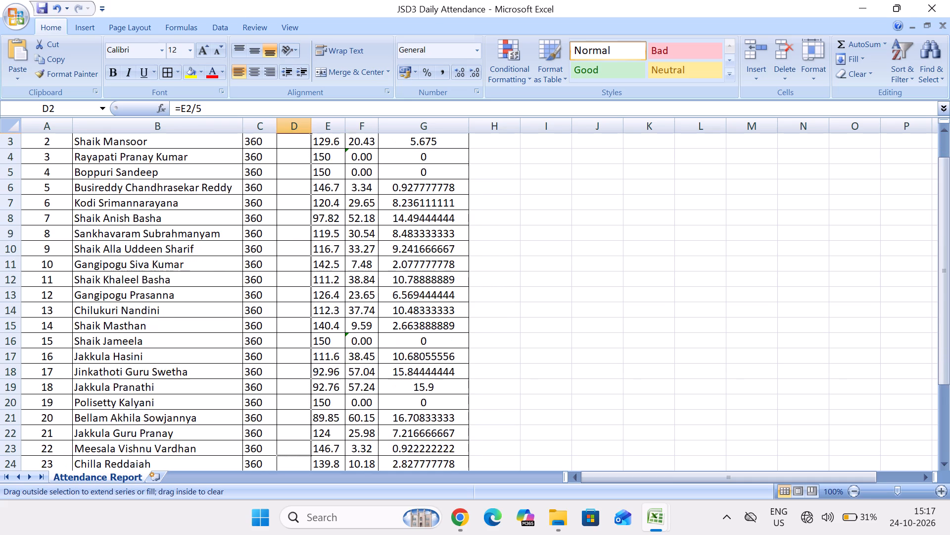
left_click_drag(311, 478, 311, 453)
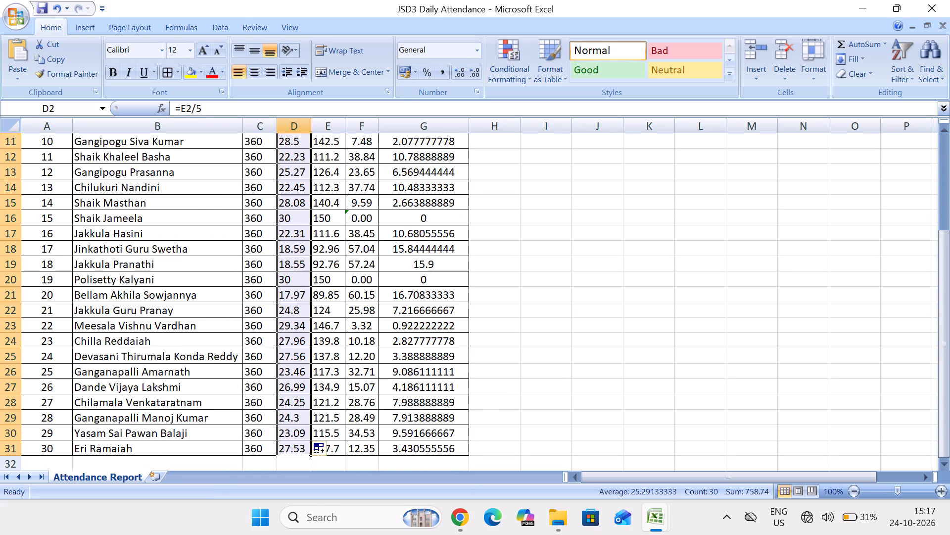
Review the P.D values and formulas from S.No 20 down to S.No 30 and back up to S.No 15.
left_click(298, 287)
key("Down")
key("Down")
key("Down")
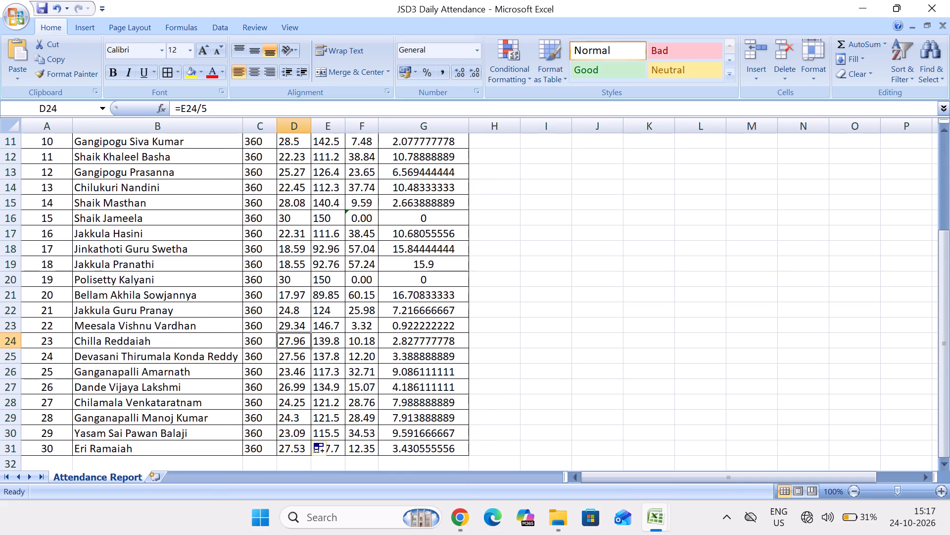
key("Down")
key("Down")
key("Down")
key("Down")
key("Down")
key("Down")
key("Down")
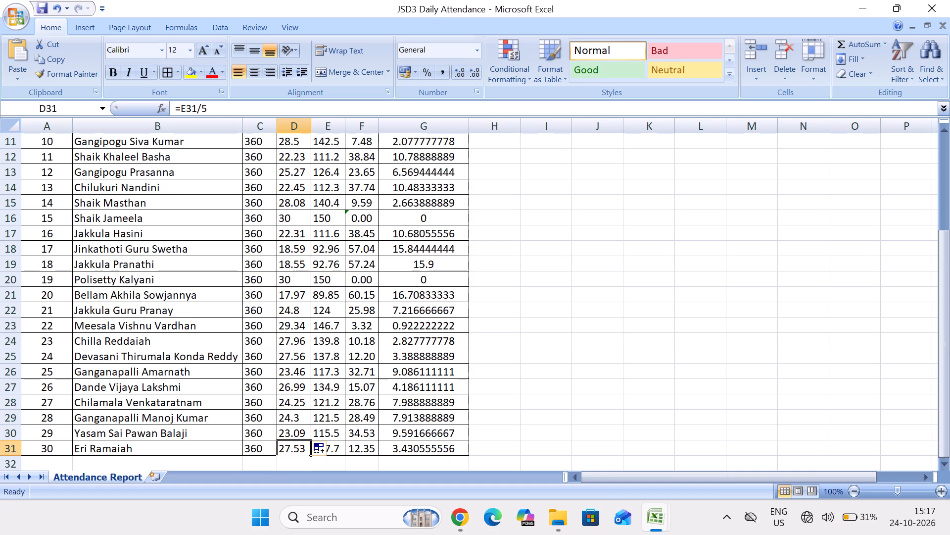
key("Down")
key("Up")
key("Up")
key("Up")
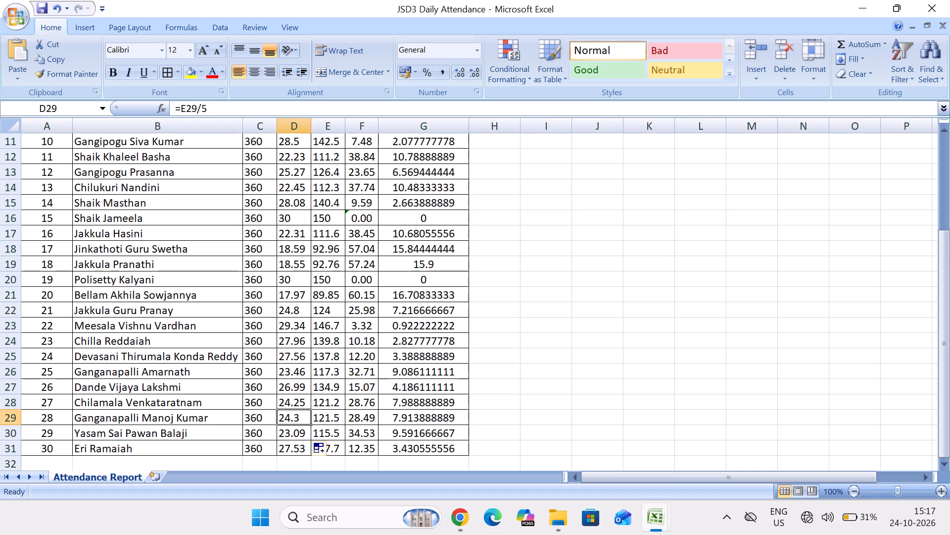
key("Up")
key("Up")
key("Up")
key("Up")
key("Up")
key("Up")
key("Up")
key("Up")
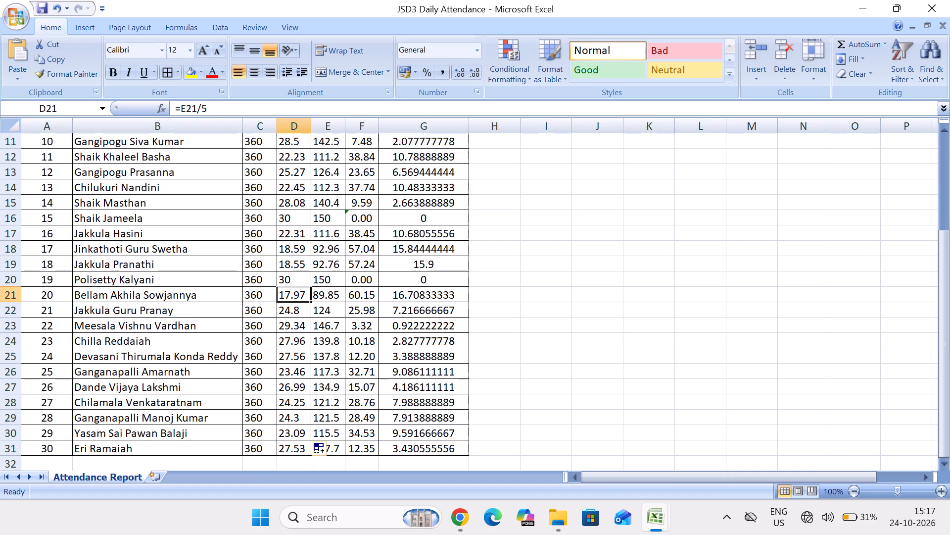
key("Up")
key("Up")
key("Up")
key("Up")
key("Up")
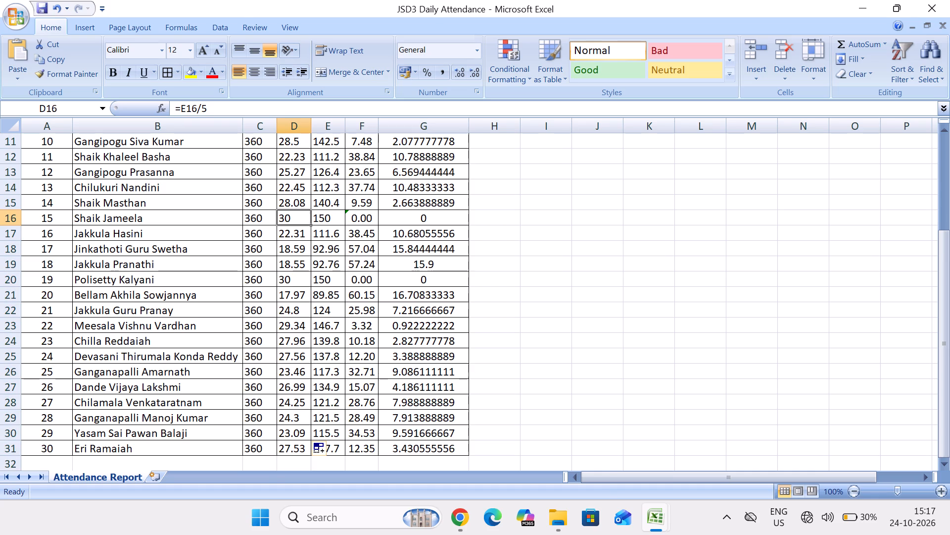
Review the P.D values and formulas from S.No 14 up to S.No 3.
key("Up")
key("Up")
key("Up")
key("Up")
key("Up")
key("Up")
key("Up")
key("Up")
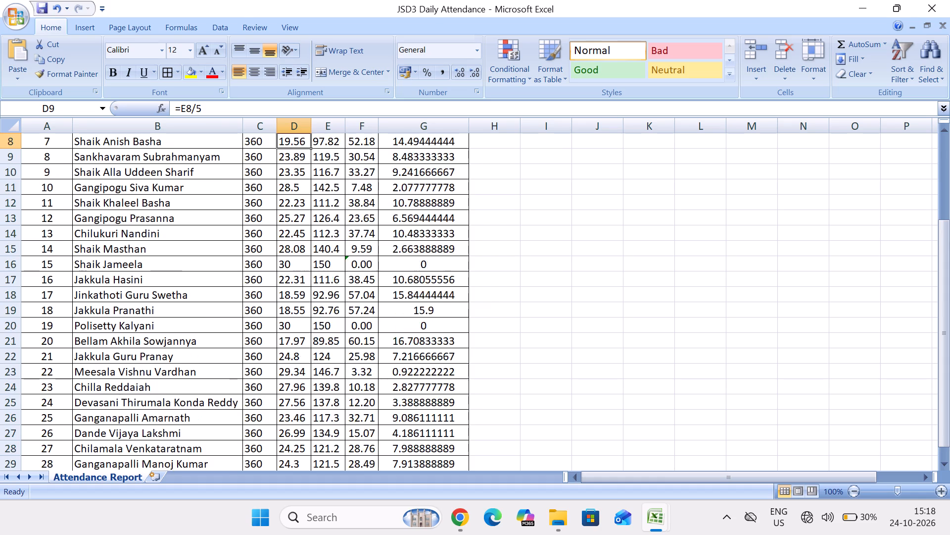
key("Up")
key("Up")
key("Up")
key("Up")
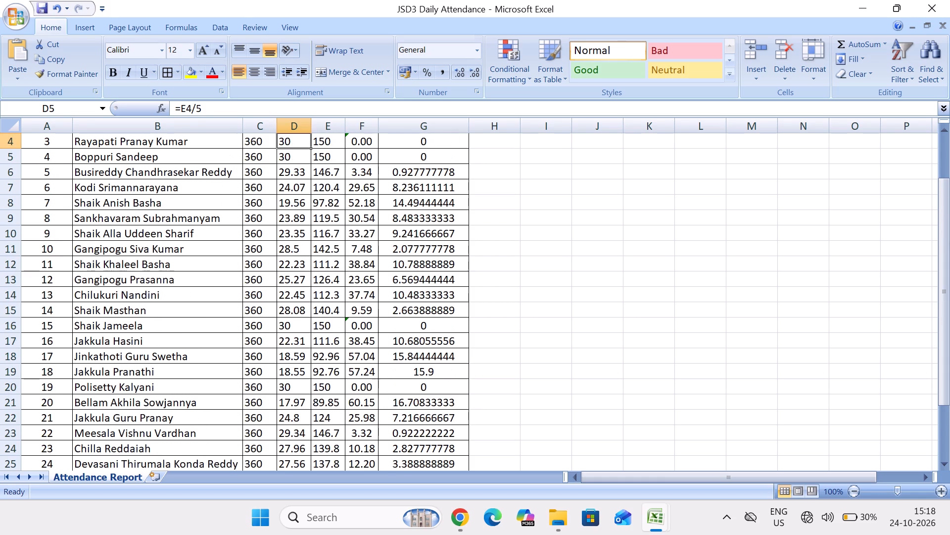
Save the attendance workbook.
left_click(43, 8)
Go back up to the header row and examine the P.D header and the first candidate's P.D formula.
left_click(275, 184)
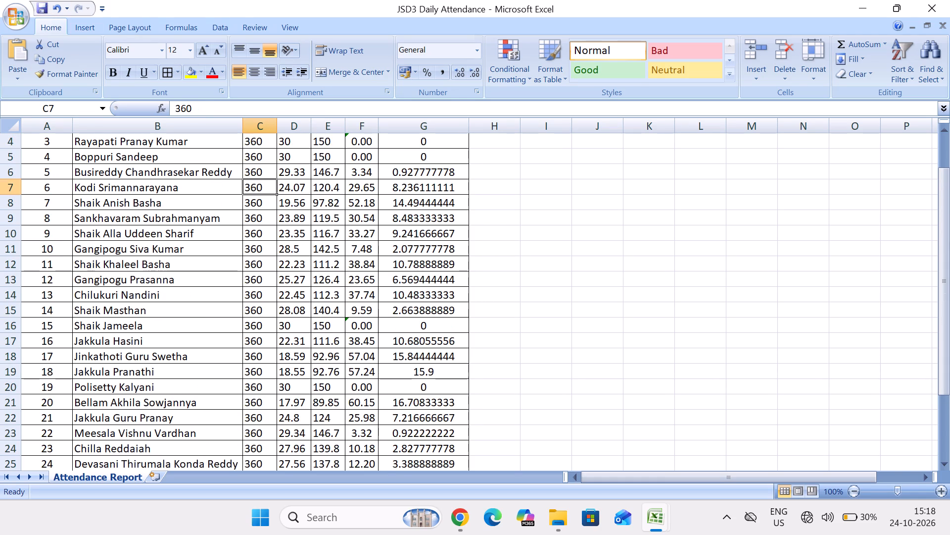
key("Up")
key("Up")
key("Up")
key("Up")
key("Up")
key("Up")
key("Right")
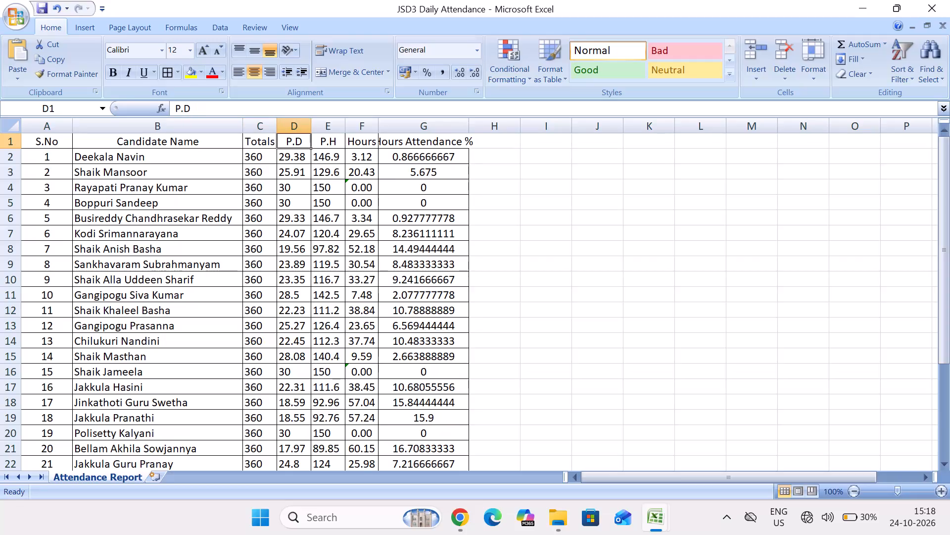
key("Down")
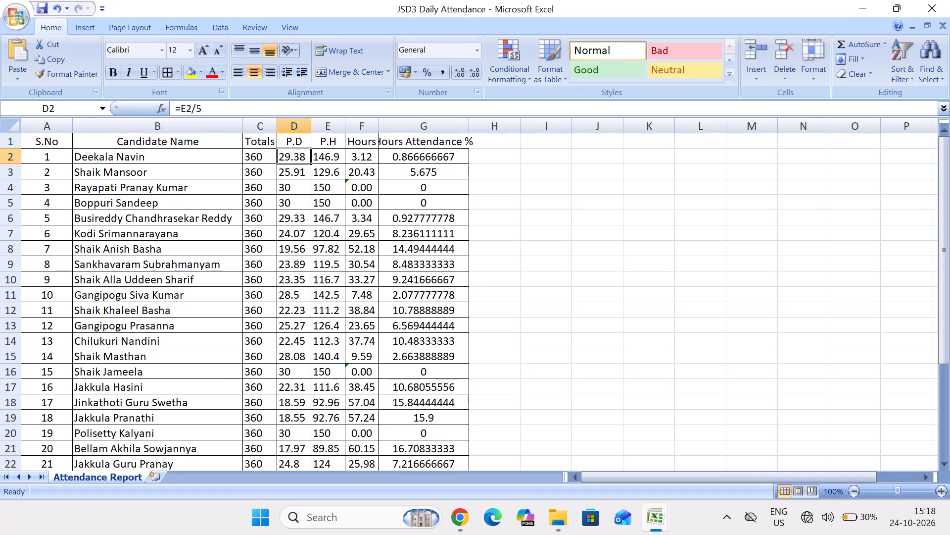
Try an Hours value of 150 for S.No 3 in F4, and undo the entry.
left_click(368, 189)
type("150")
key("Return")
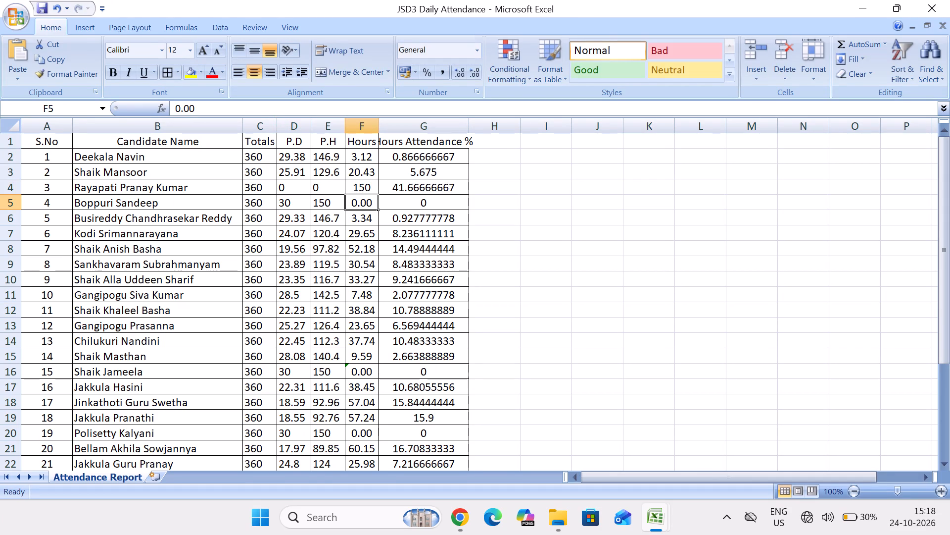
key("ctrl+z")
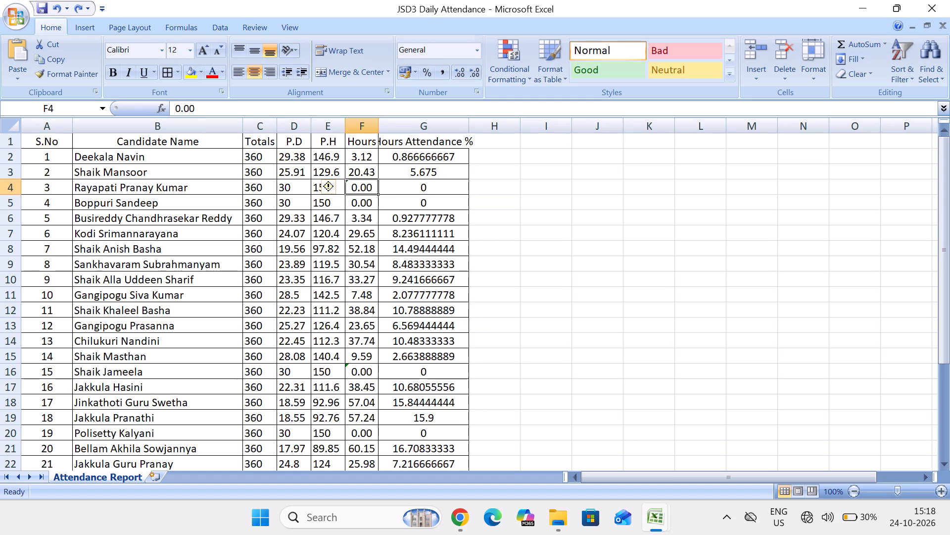
Examine the Hours cell of S.No 6, the Hours Attendance % formula of S.No 7, and the P.D formulas for S.No 1 to 6.
left_click(359, 237)
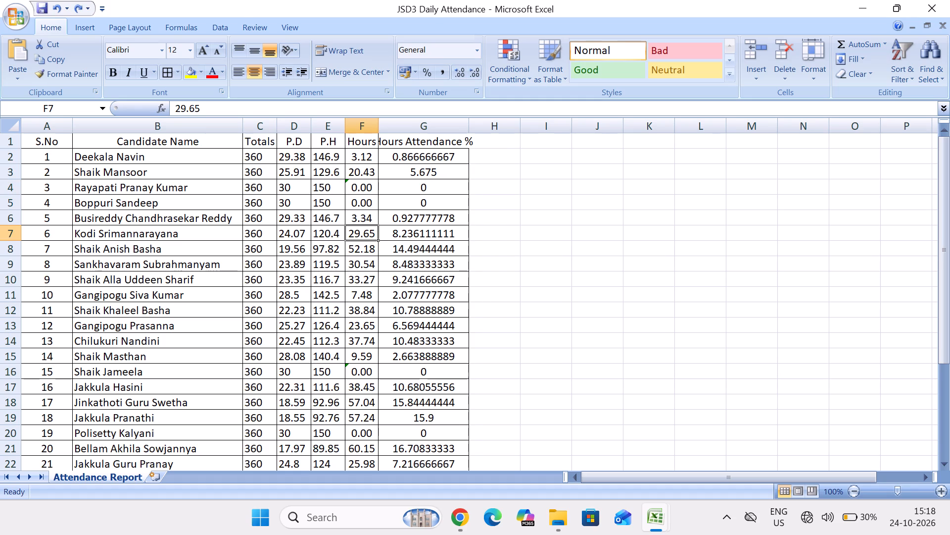
left_click(396, 248)
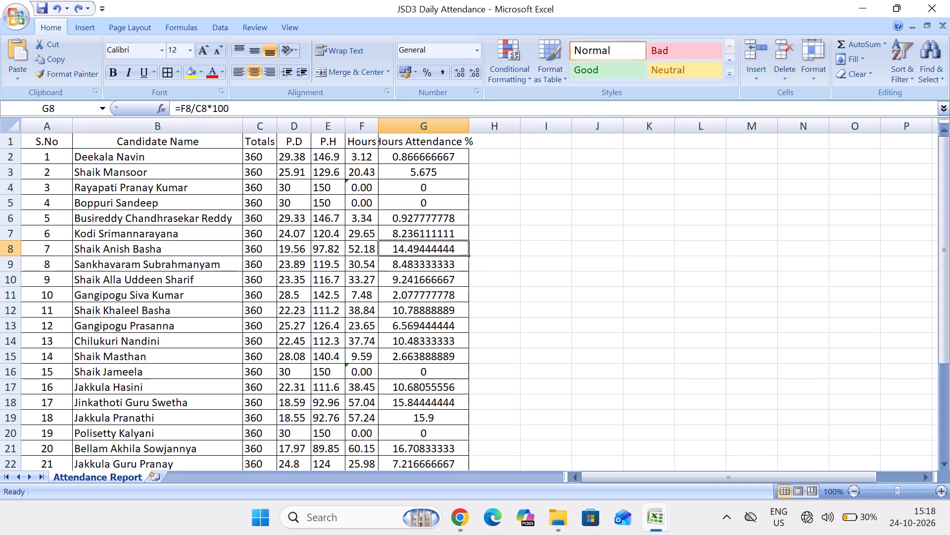
left_click(291, 159)
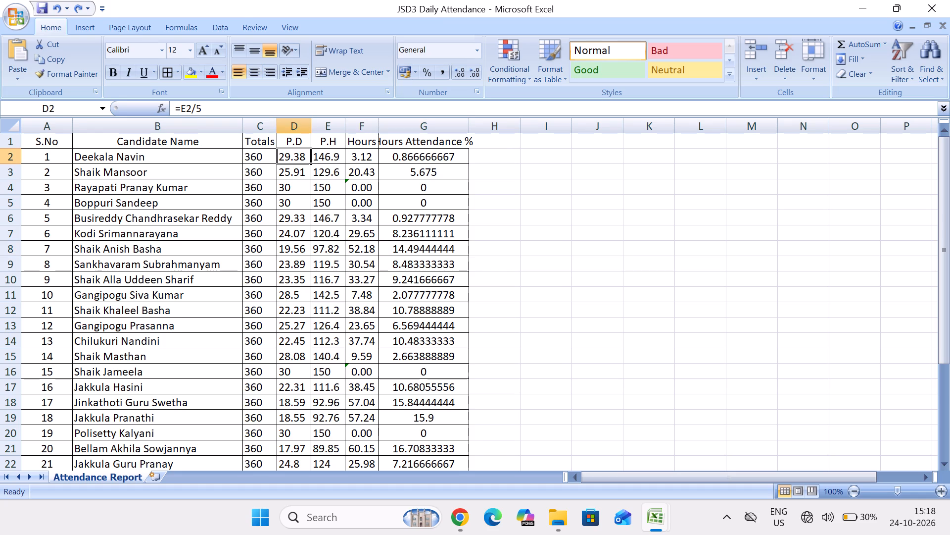
key("Down")
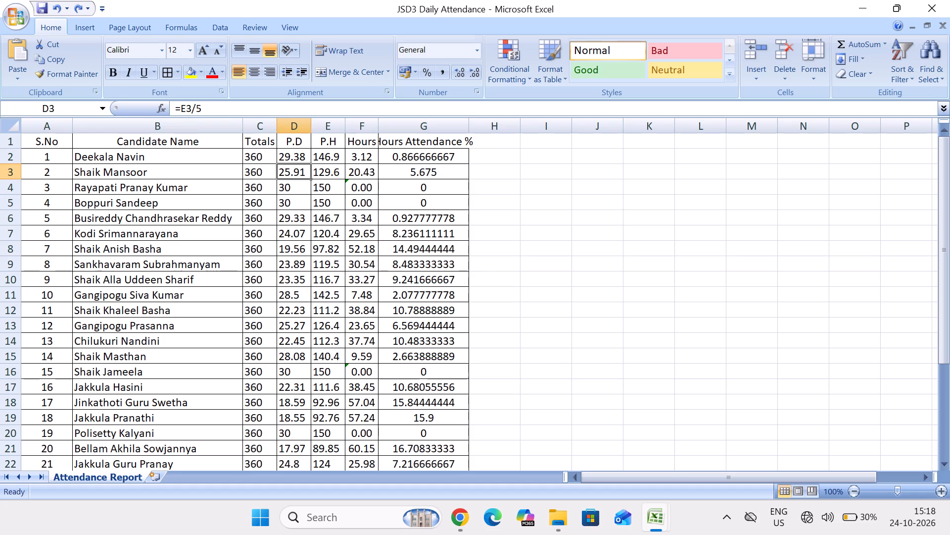
key("Down")
key("Down")
key("Down")
key("Down")
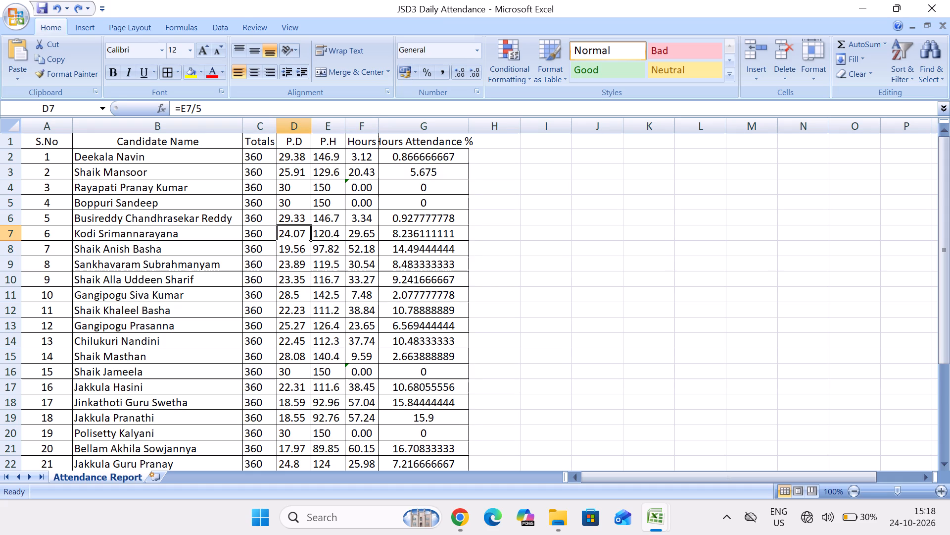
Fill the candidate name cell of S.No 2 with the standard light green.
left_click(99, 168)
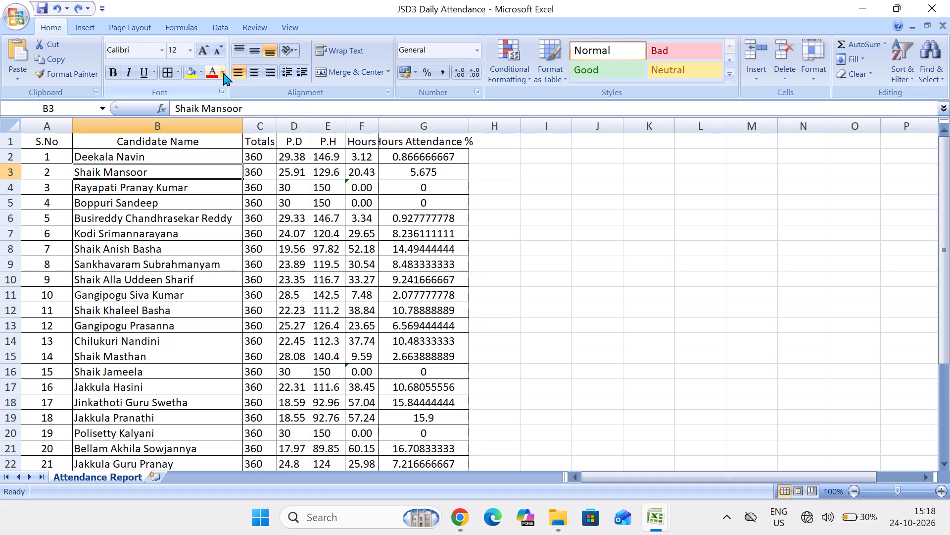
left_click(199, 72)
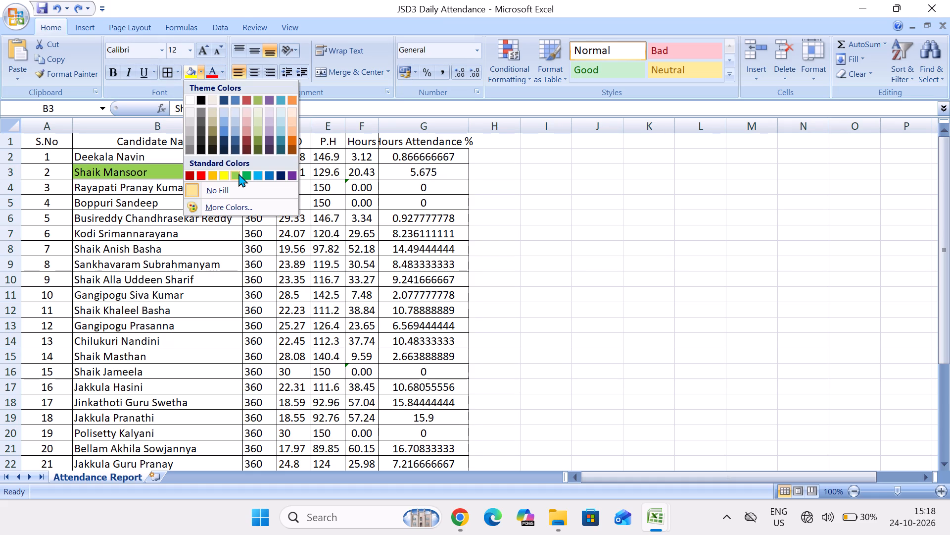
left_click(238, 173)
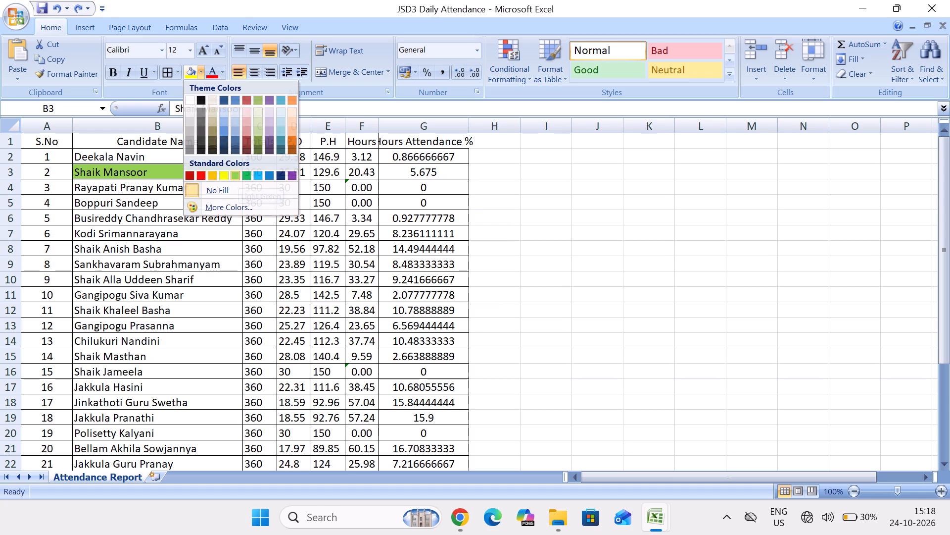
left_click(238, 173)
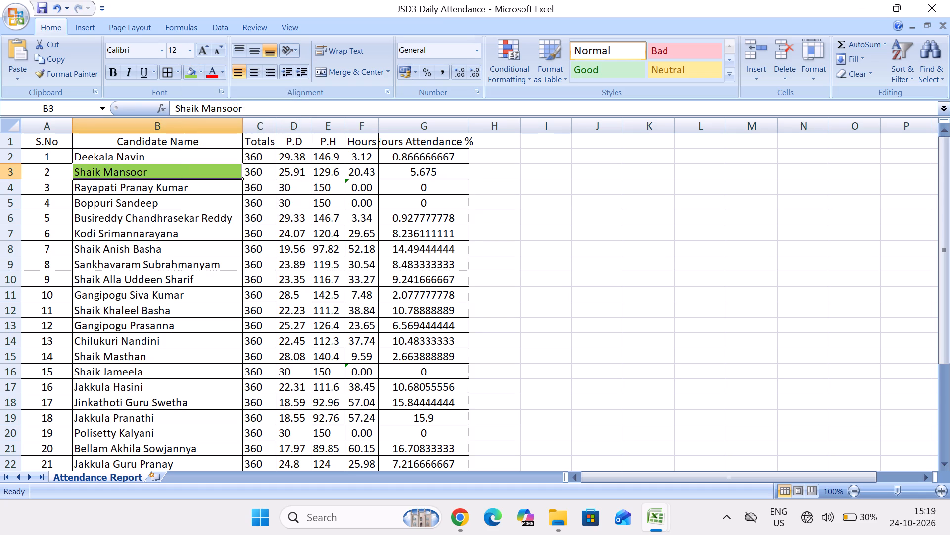
Set the fill of S.No 2's candidate name cell to the standard green.
left_click(201, 76)
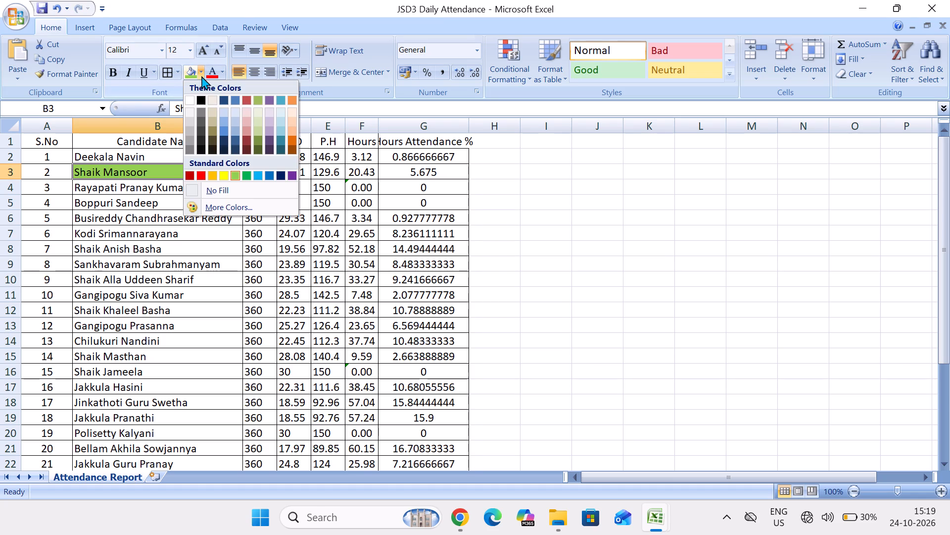
left_click(249, 175)
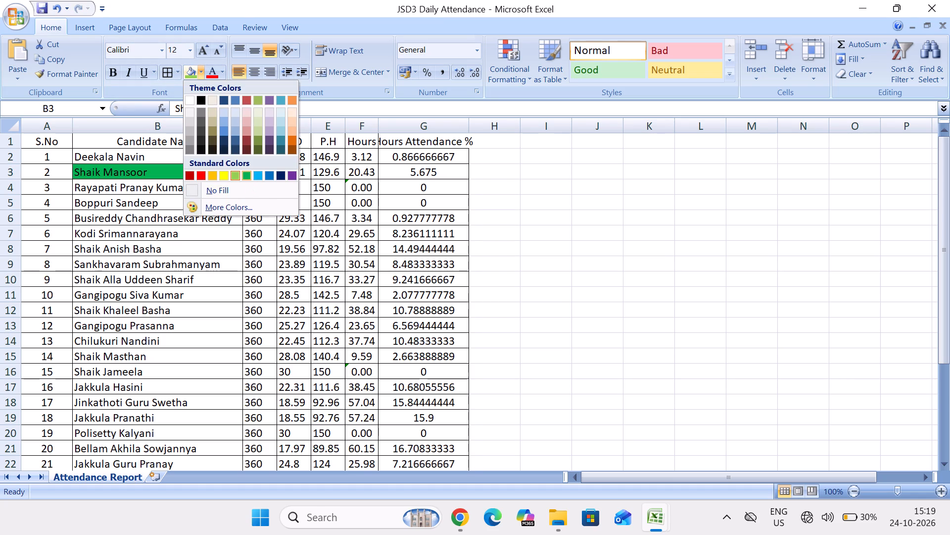
Fill the candidate name cells of S.No 6, 7, 9, 10 and 11 with the same green.
left_click(146, 222)
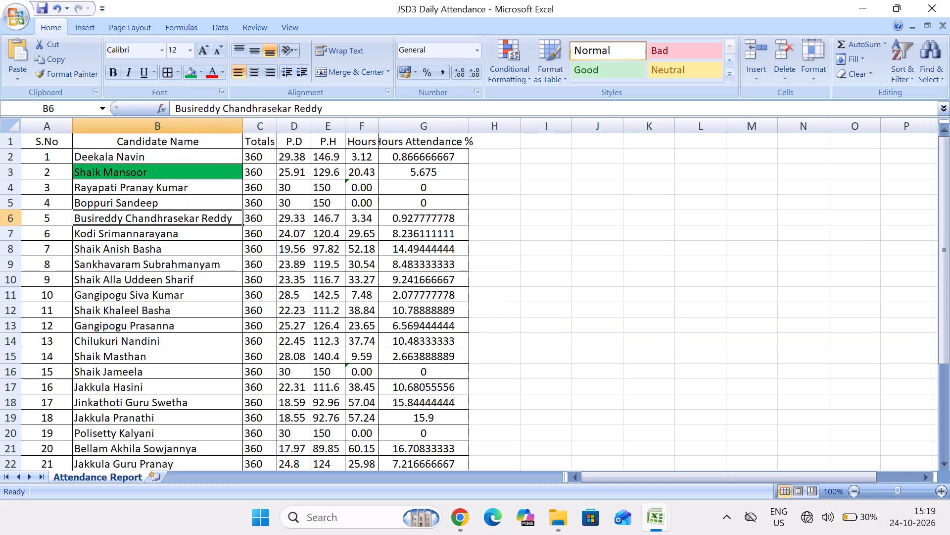
key("Down")
left_click(194, 74)
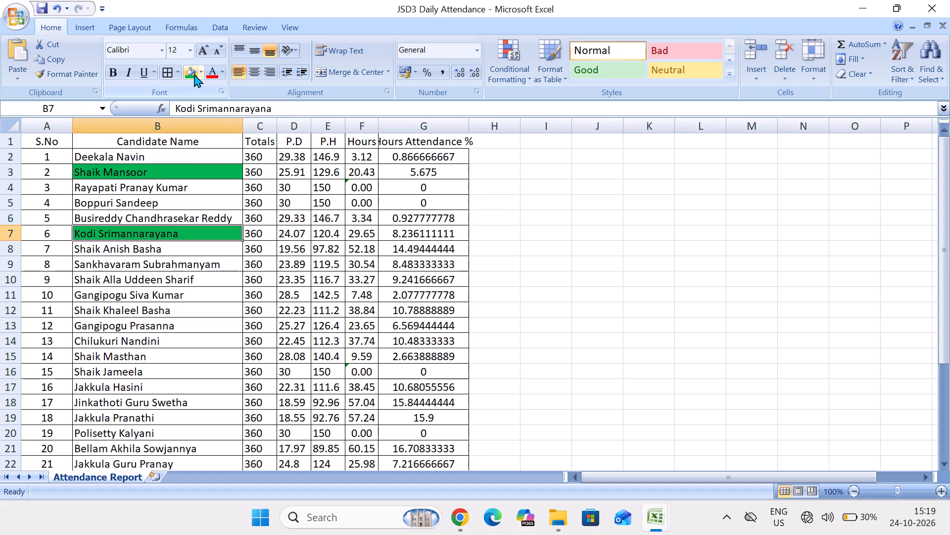
key("Down")
left_click(194, 74)
key("Down")
key("Down")
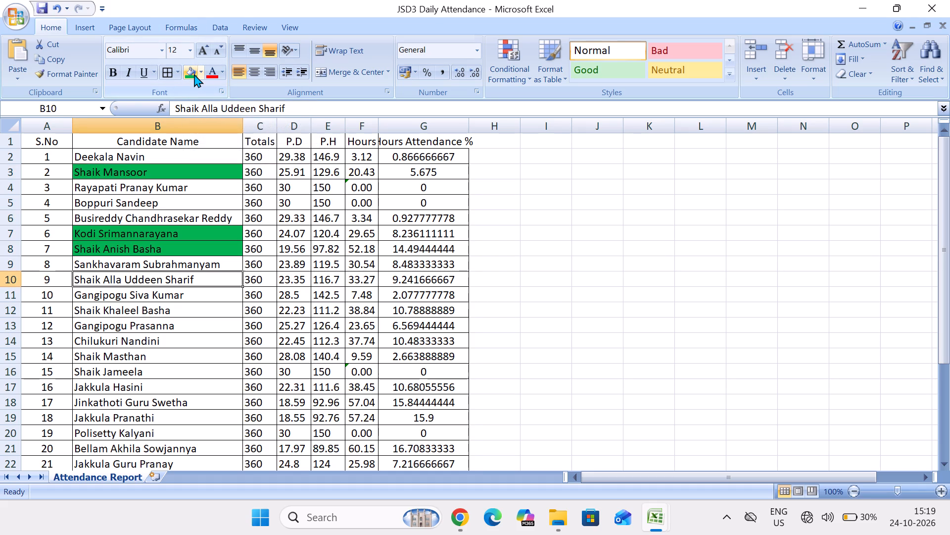
left_click(194, 74)
key("Down")
left_click(194, 74)
key("Down")
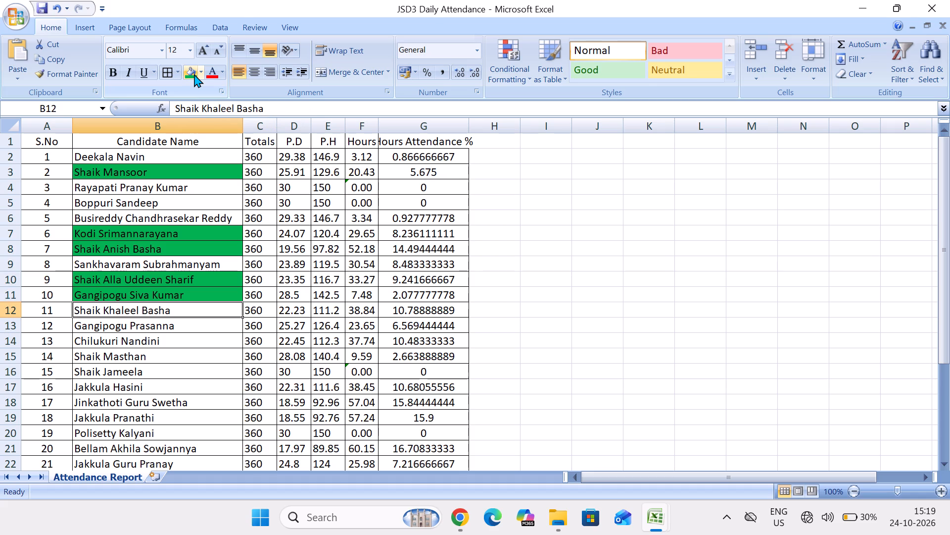
left_click(194, 74)
Fill the candidate name cells of S.No 13 and 16 with the same green.
key("Down")
key("Down")
key("Down")
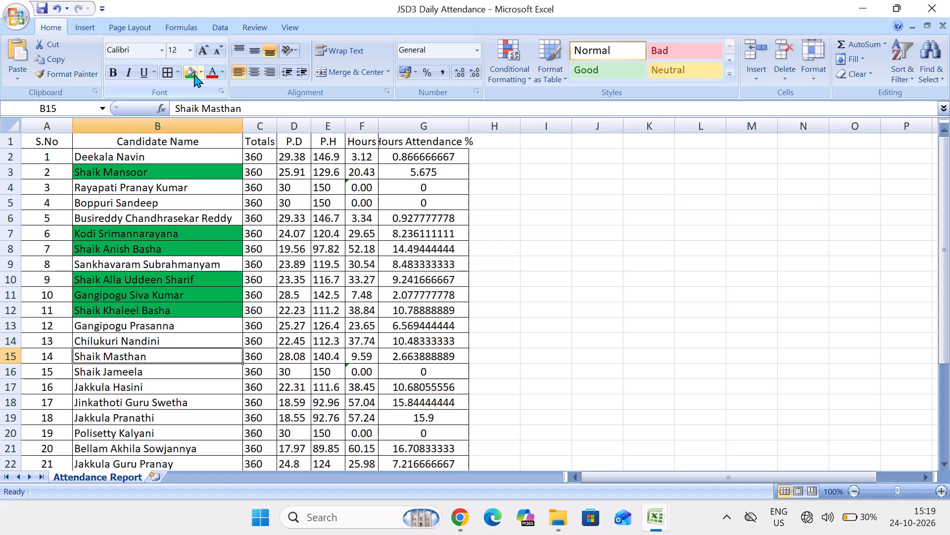
key("Up")
left_click(194, 74)
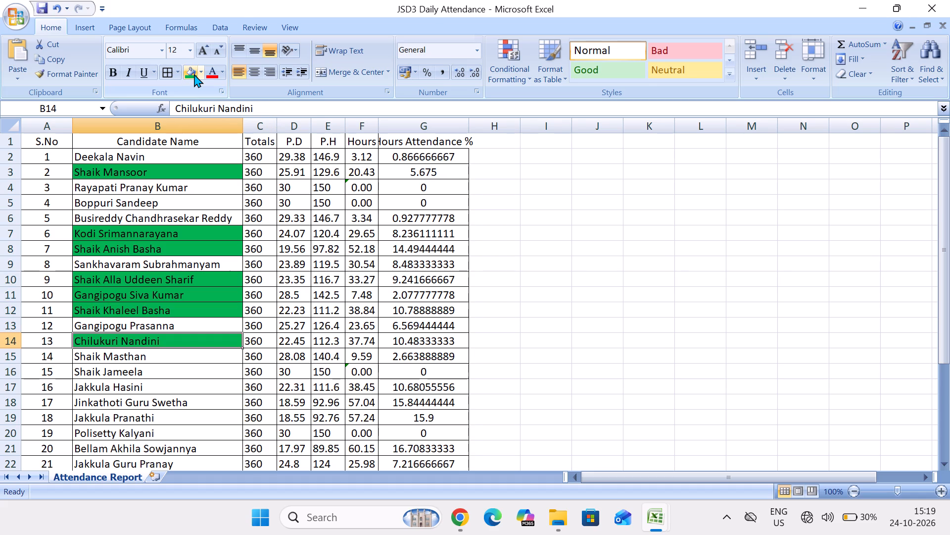
key("Down")
key("Down")
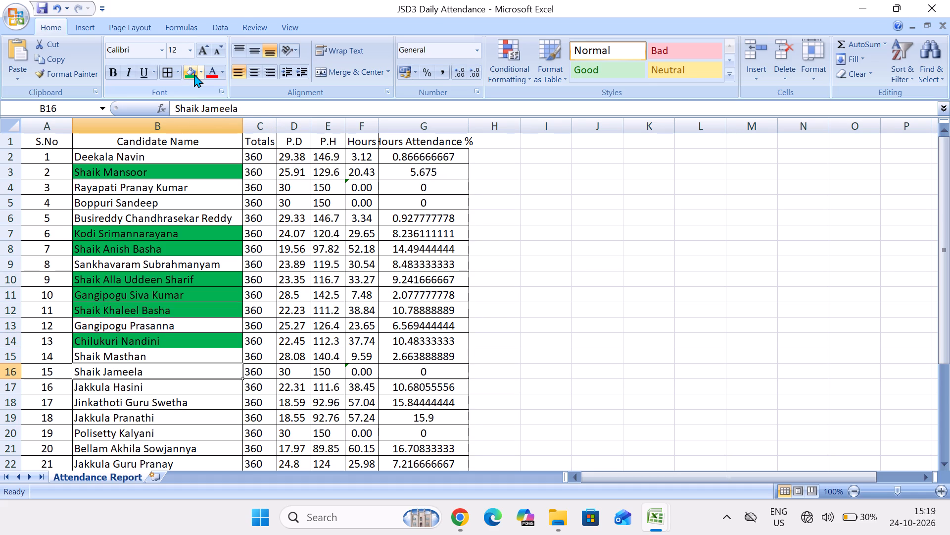
key("Down")
left_click(194, 74)
Fill the candidate name cells of S.No 17, 18, 20 and 21 with the same green.
key("Down")
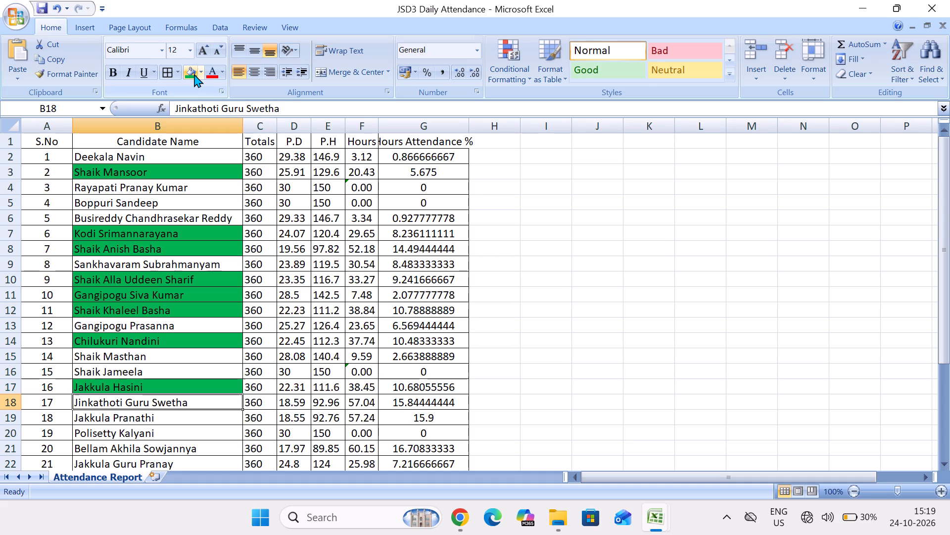
left_click(194, 74)
key("Down")
left_click(194, 74)
key("Down")
key("Down")
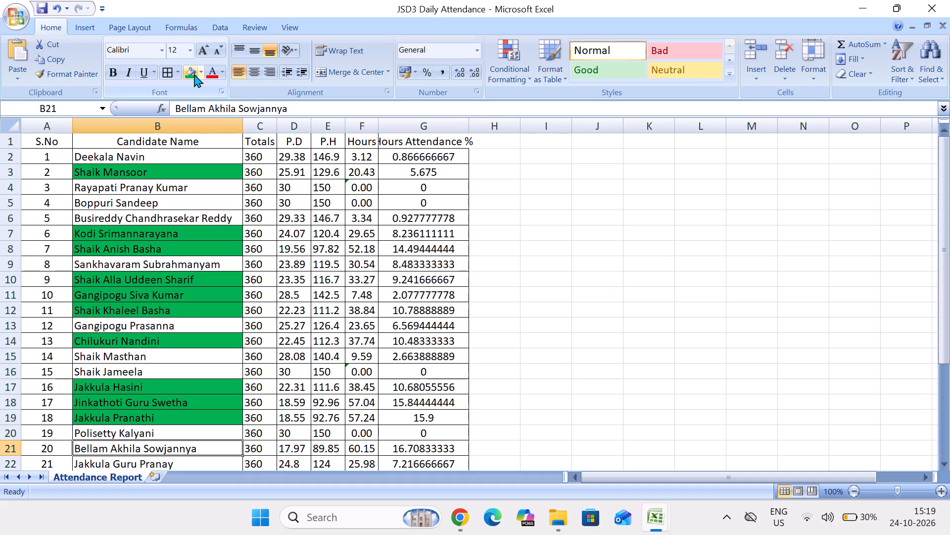
left_click(194, 74)
key("Down")
left_click(194, 74)
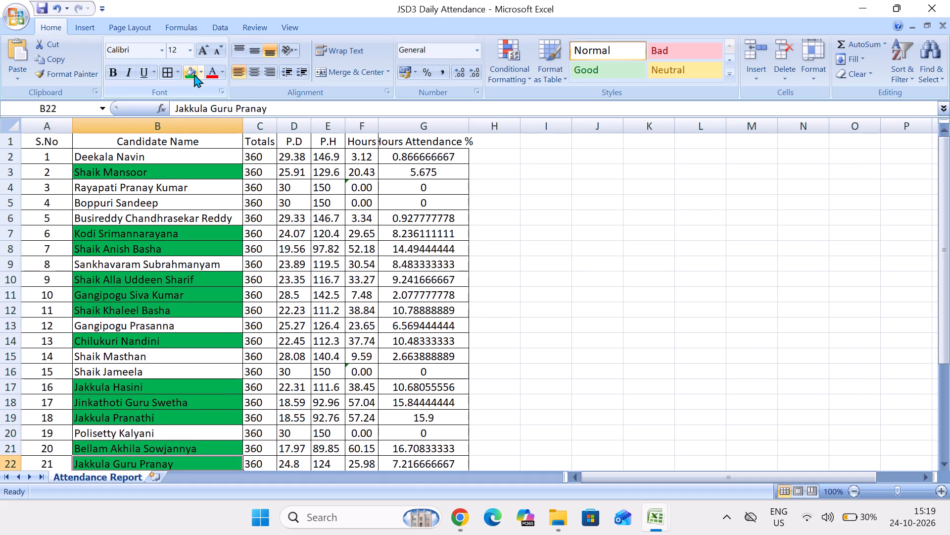
Fill the candidate name cells of S.No 25 through 30 with the same green.
key("Down")
key("Down")
key("Down")
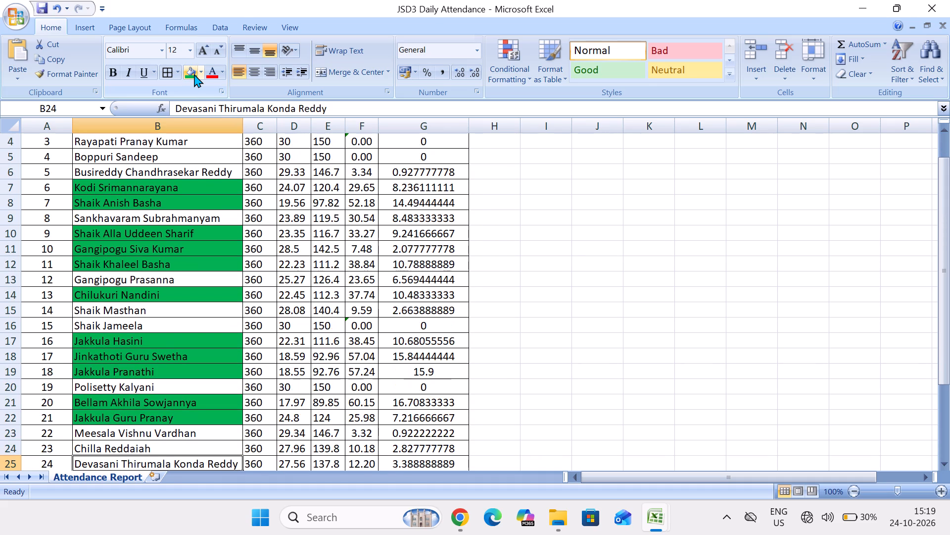
key("Down")
left_click(194, 74)
key("Down")
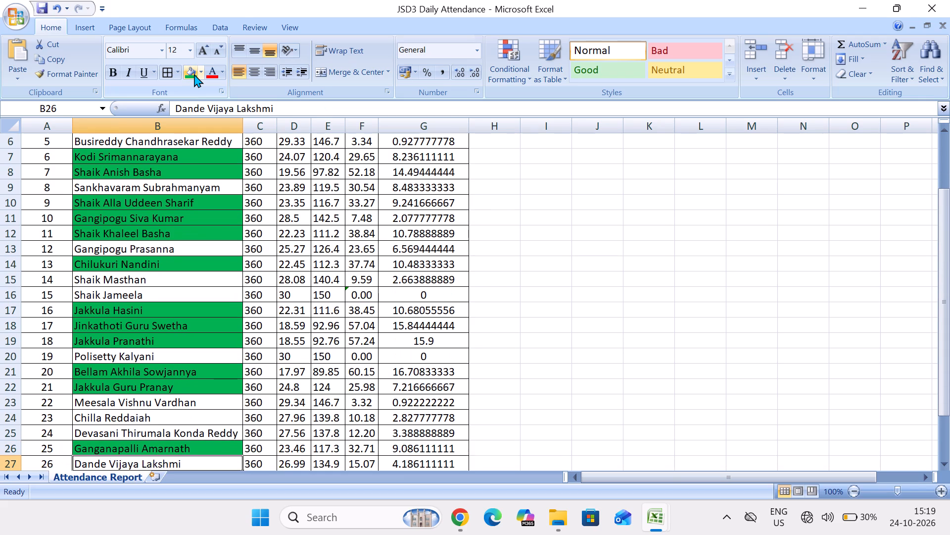
left_click(194, 74)
key("Down")
left_click(194, 74)
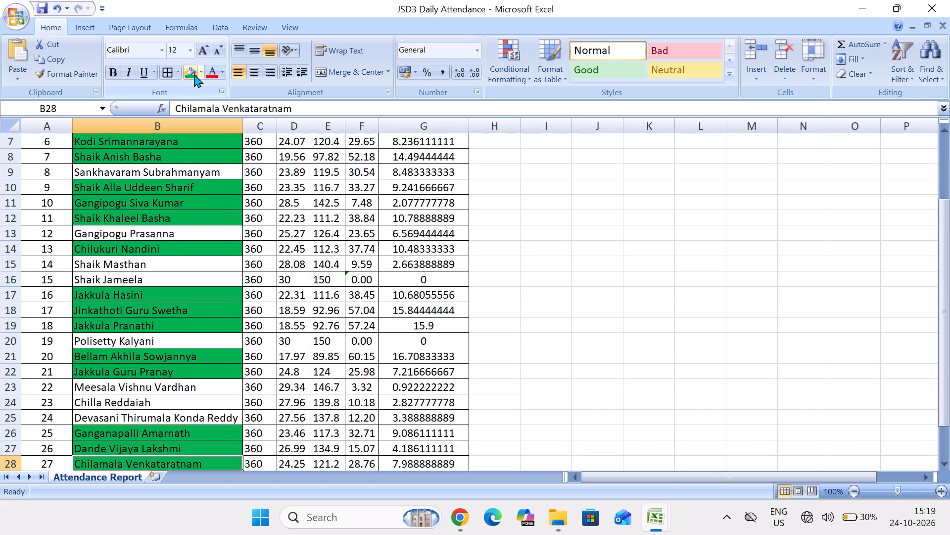
key("Down")
left_click(194, 74)
key("Down")
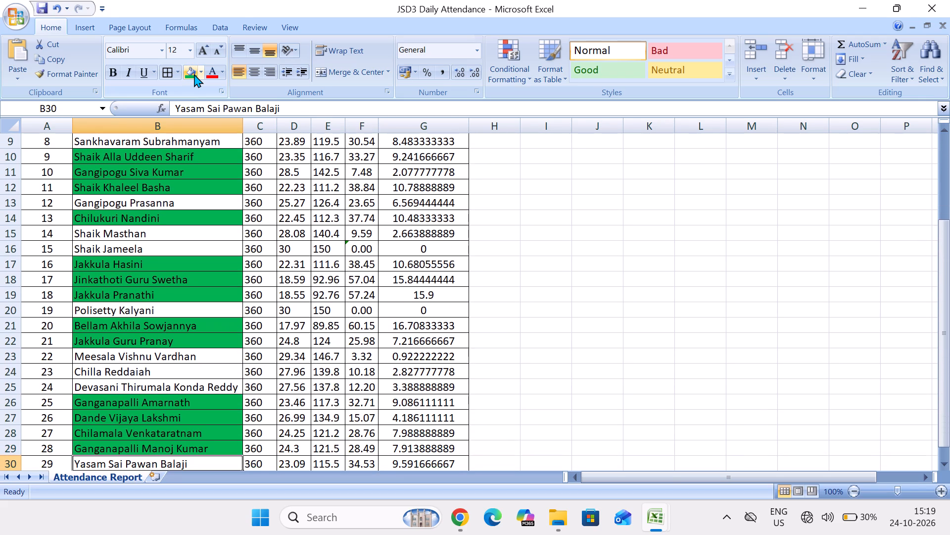
left_click(194, 74)
key("Down")
left_click(194, 74)
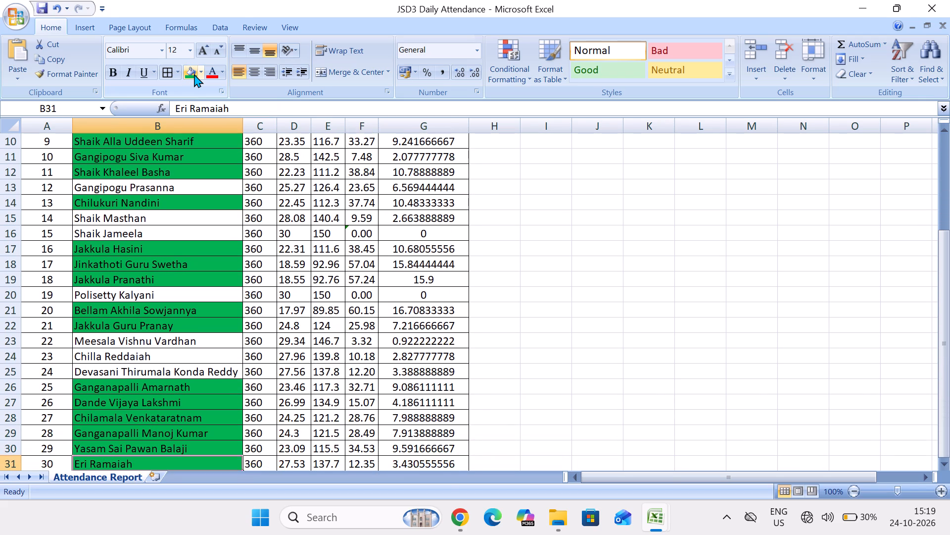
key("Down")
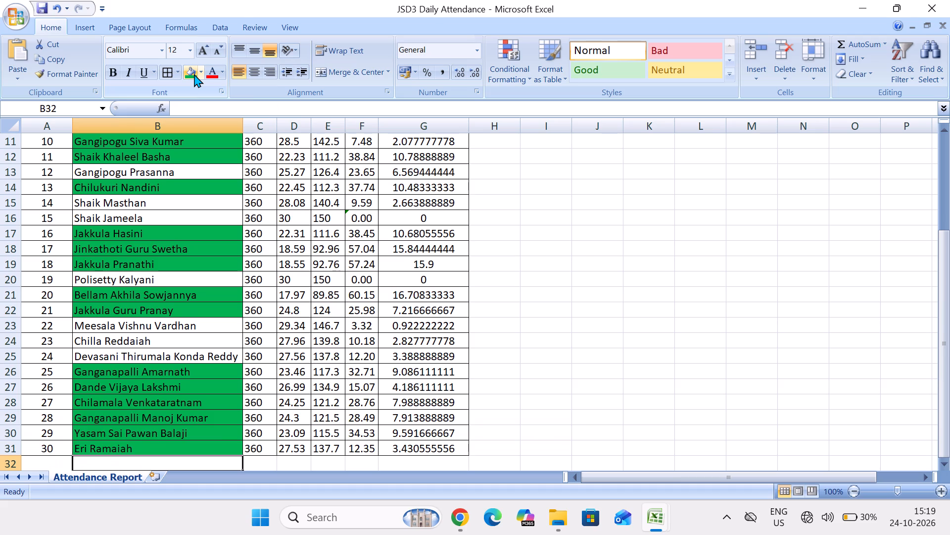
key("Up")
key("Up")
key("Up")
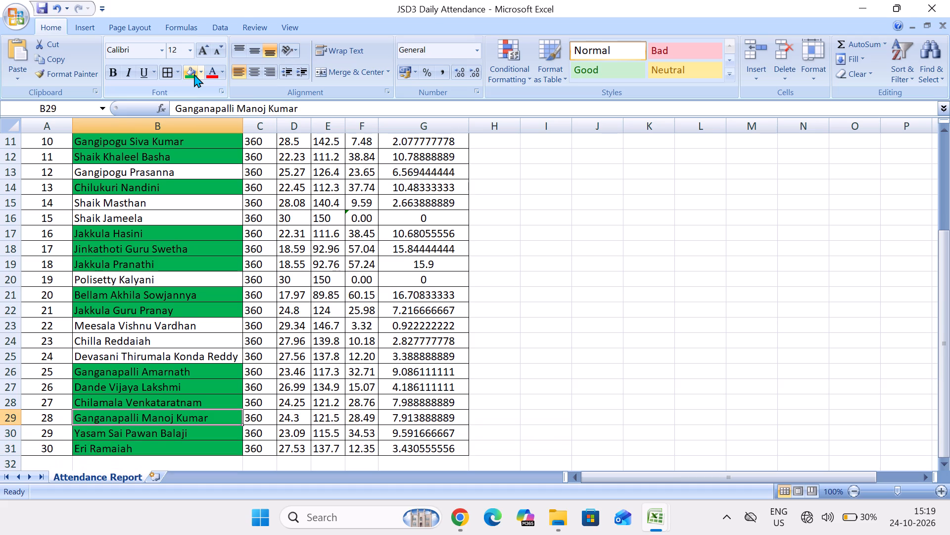
Review the green highlighting in the Candidate Name column from S.No 28 back up to the header.
key("Up")
key("Up")
key("Up")
key("Up")
key("Up")
key("Up")
key("Up")
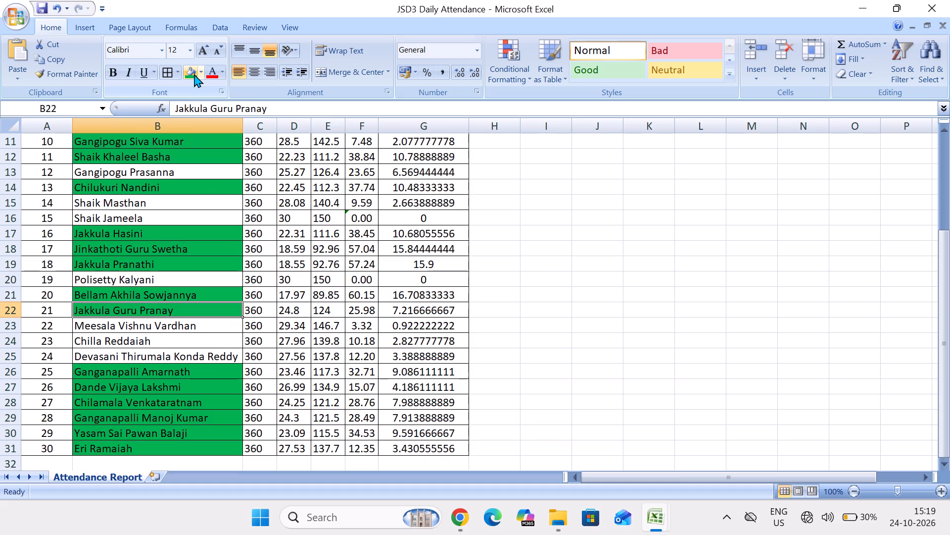
key("Up")
key("Up")
key("Up")
key("Up")
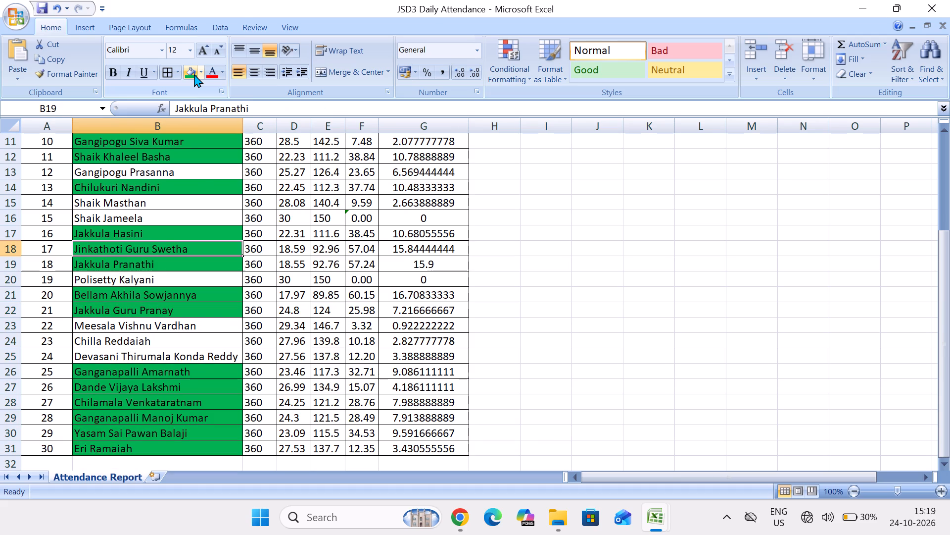
key("Up")
key("Up")
key("Up")
key("Up")
key("Up")
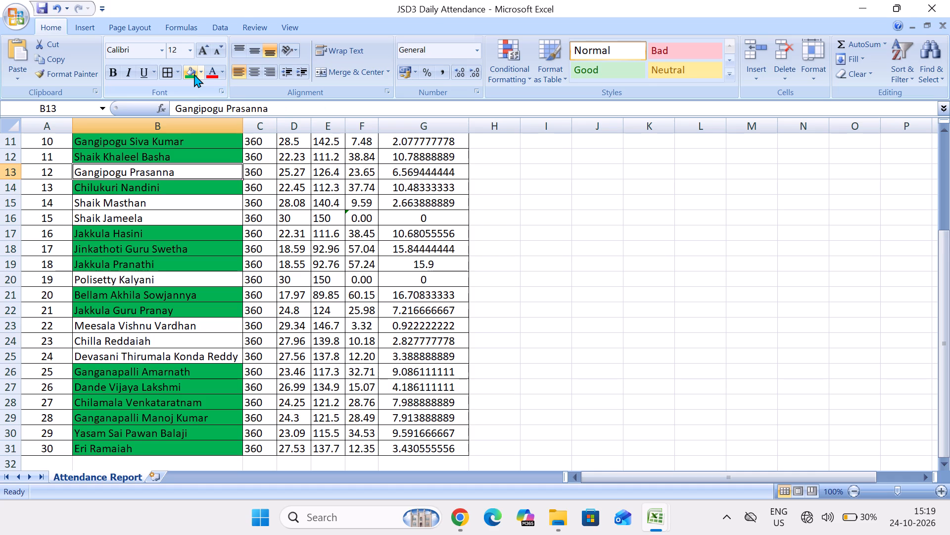
key("Up")
key("Up")
key("Up")
key("Up")
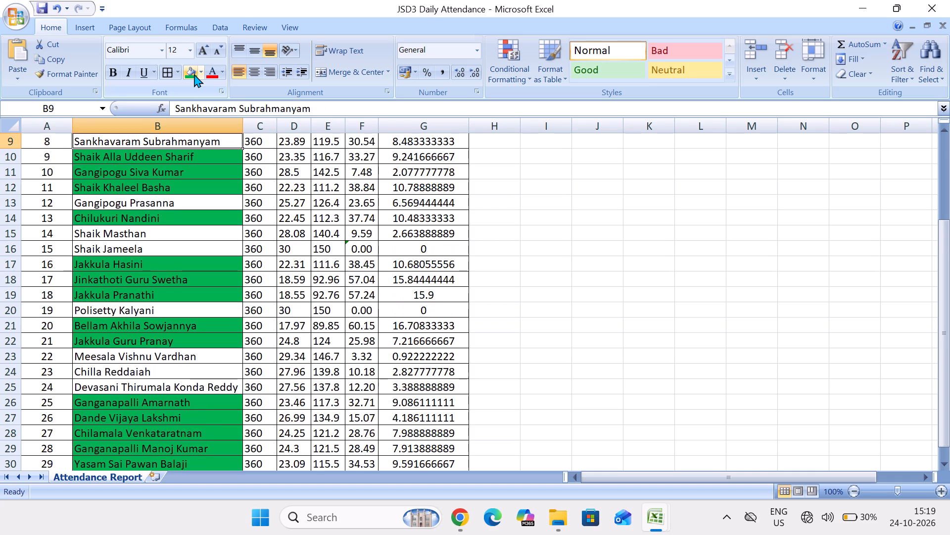
key("Up")
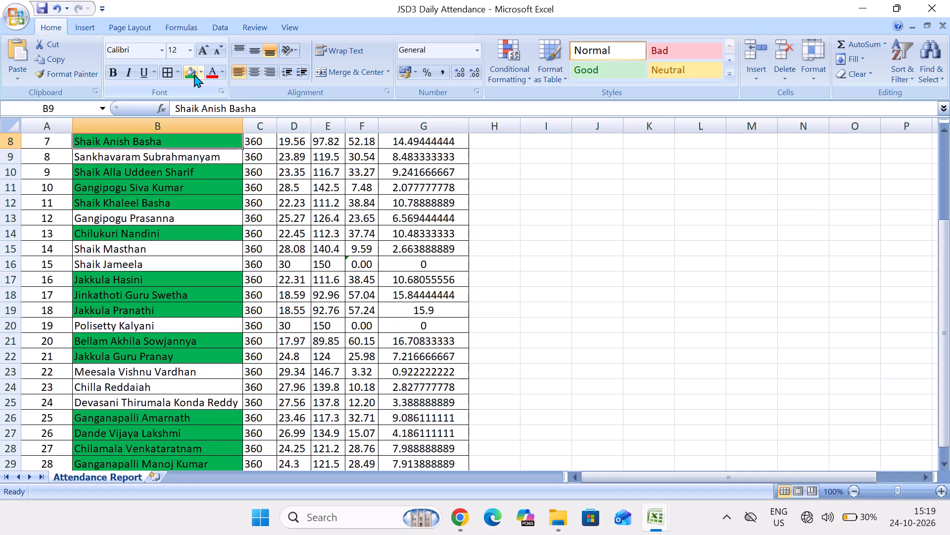
key("Up")
key("Up")
key("Up")
key("Up")
key("Up")
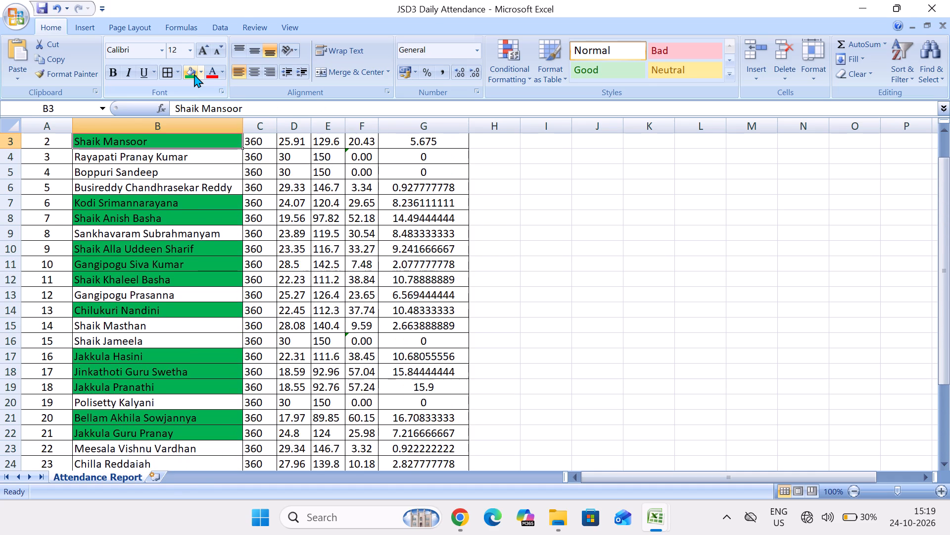
key("Up")
key("Up")
key("Up")
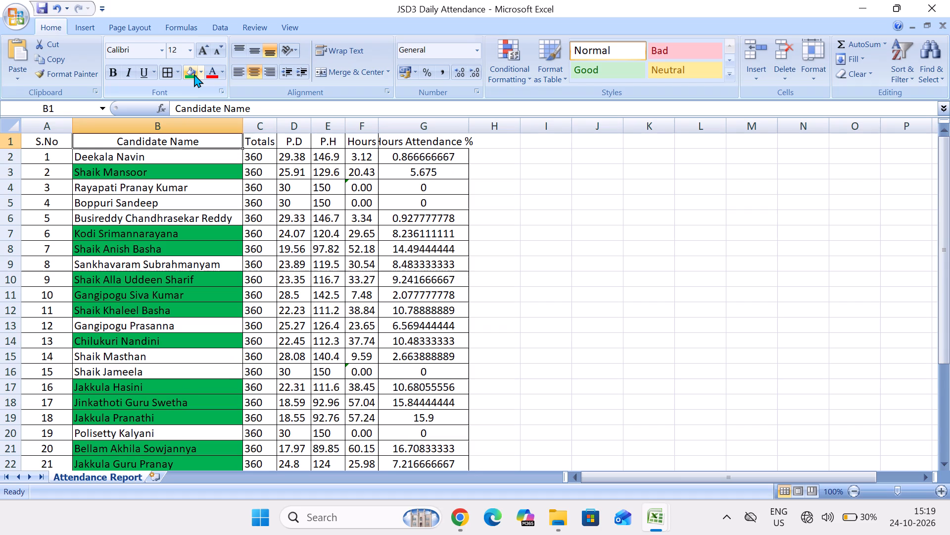
Check the Hours Attendance % column row by row from S.No 2 down to S.No 30.
left_click(418, 174)
key("Down")
key("Down")
key("Down")
key("Down")
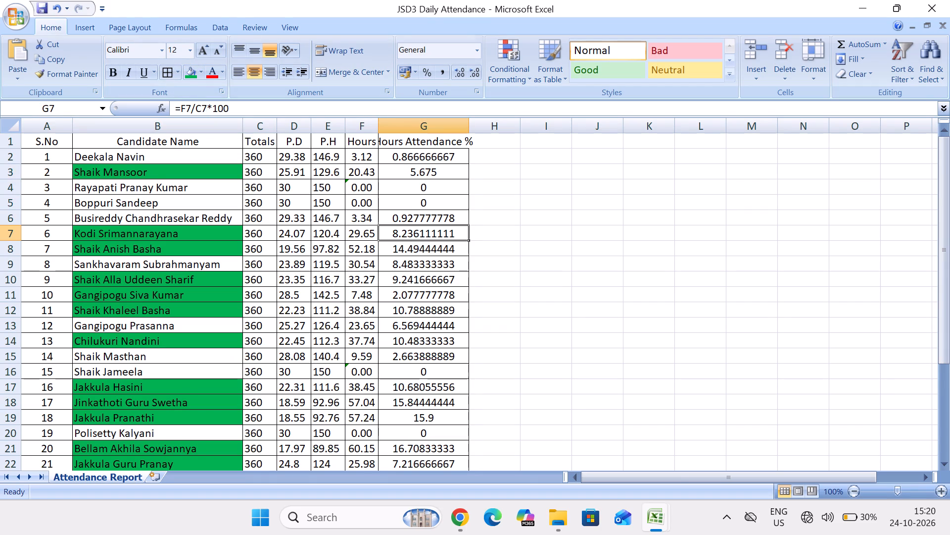
key("Down")
key("Down")
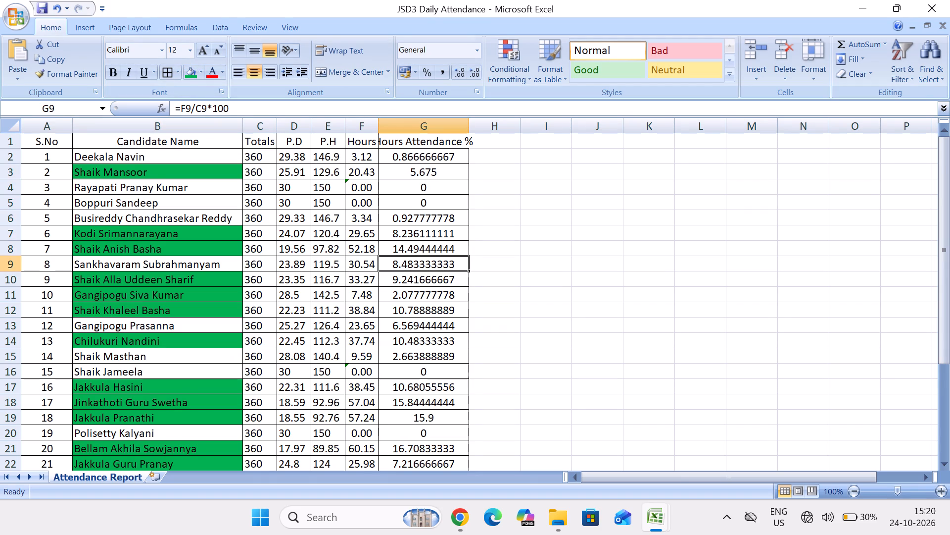
key("Down")
key("Down")
key("Down")
key("Down")
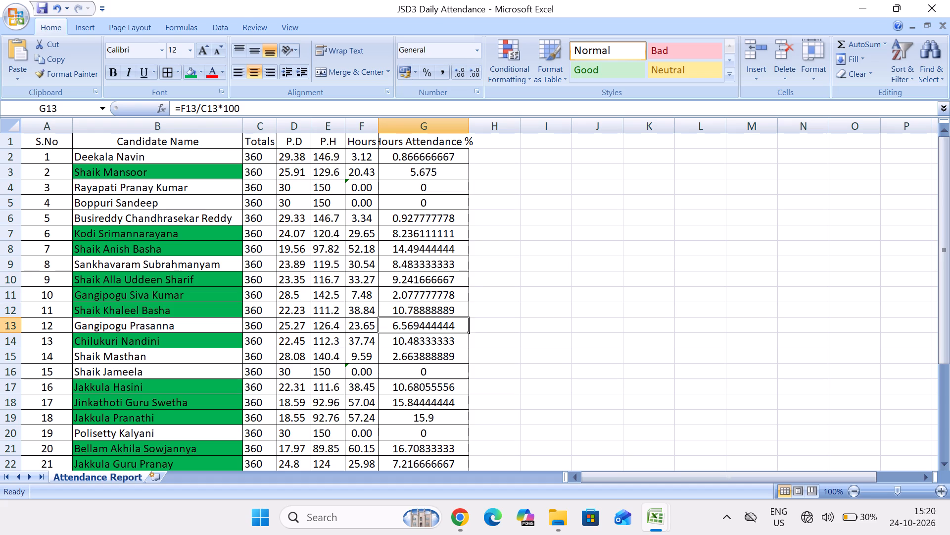
key("Down")
key("Down")
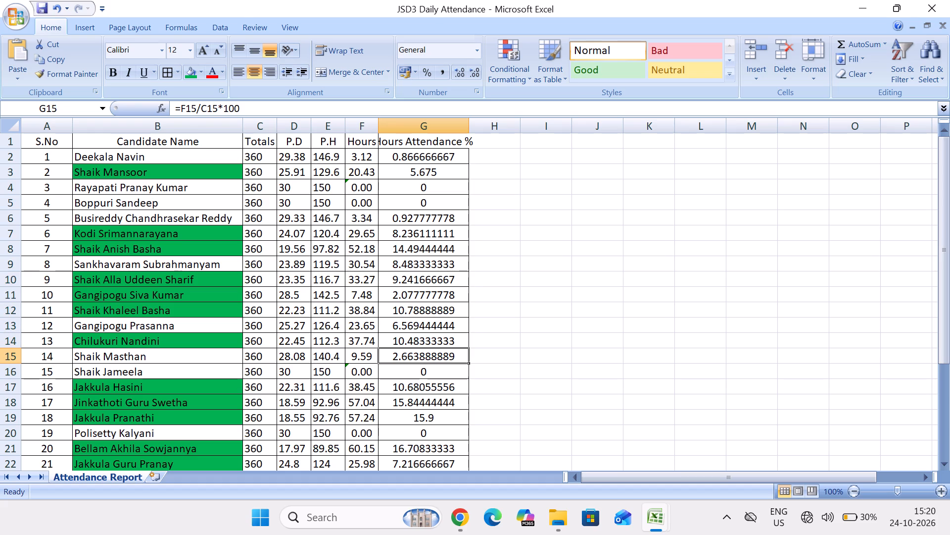
key("Down")
key("Down")
key("Down")
key("Down")
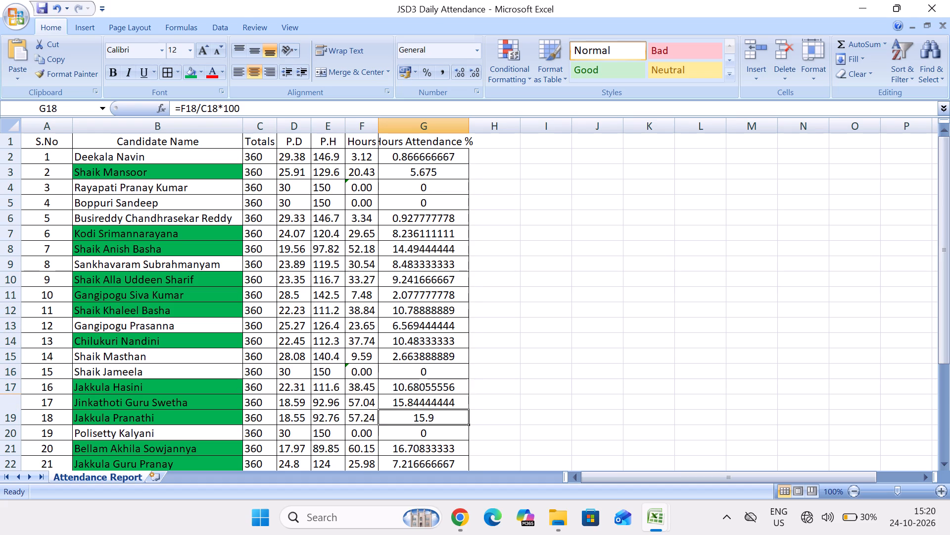
key("Down")
key("Down")
key("Down")
key("Down")
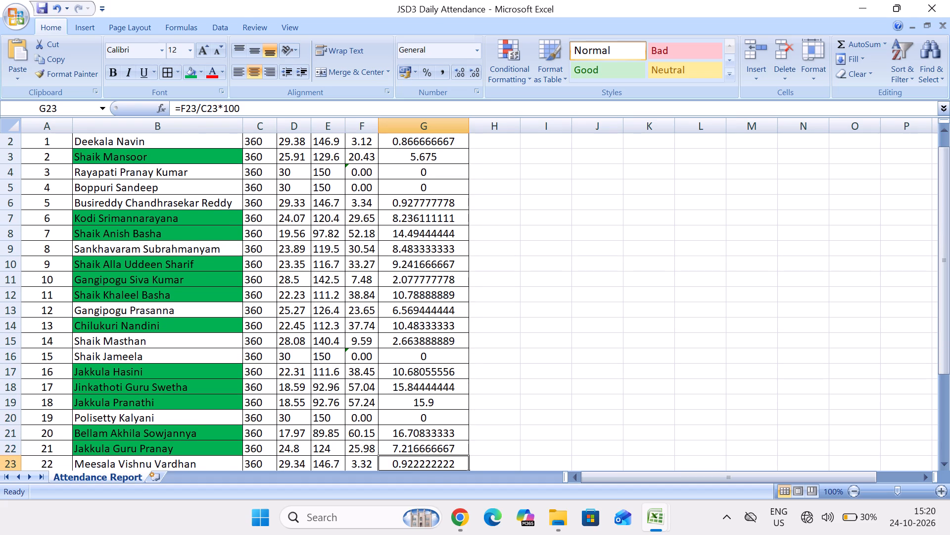
key("Down")
key("Down")
key("Down")
key("Down")
key("Down")
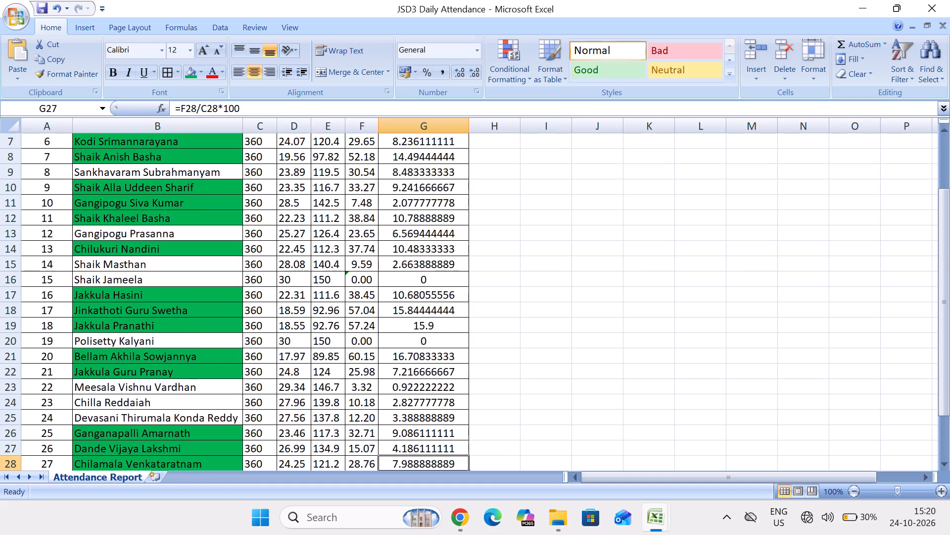
key("Down")
key("Down")
key("Down")
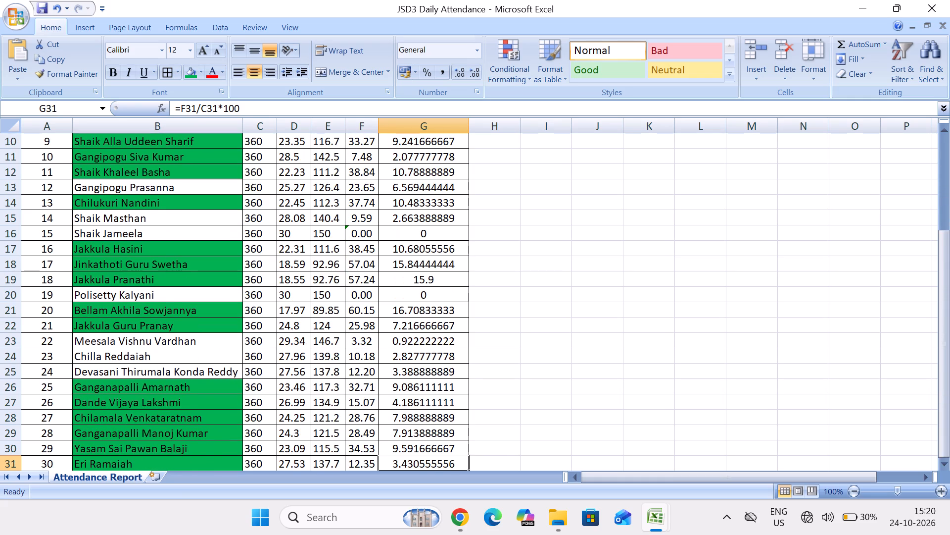
key("Down")
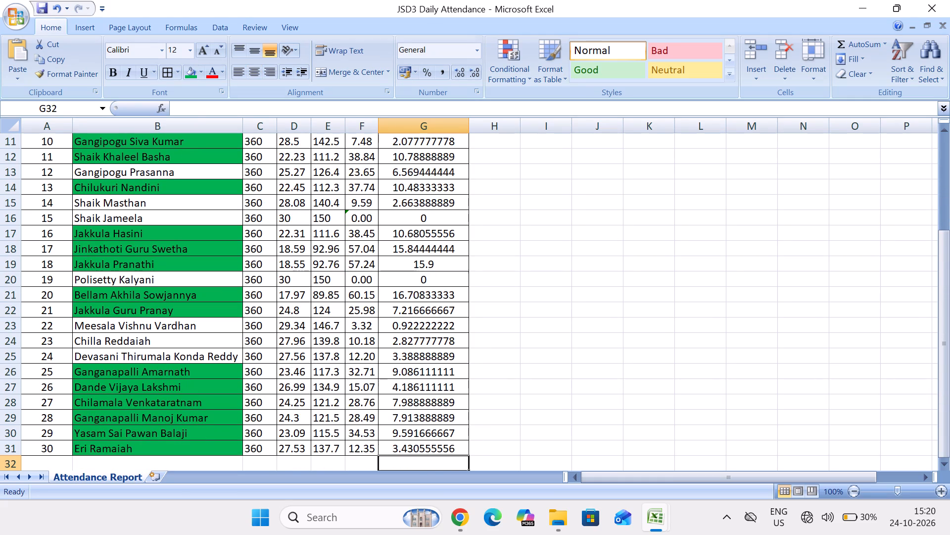
Review the Hours Attendance % column from S.No 30 back up to its header.
key("Up")
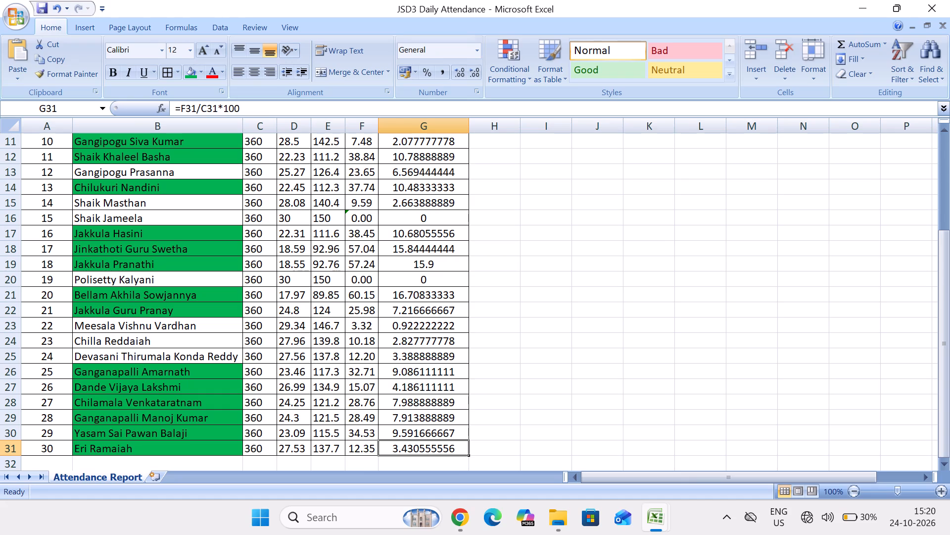
key("Up")
key("Up")
key("Up")
key("Up")
key("Up")
key("Up")
key("Up")
key("Up")
key("Up")
key("Up")
key("Up")
key("Up")
key("Up")
key("Up")
key("Up")
key("Up")
key("Up")
key("Up")
key("Up")
key("Up")
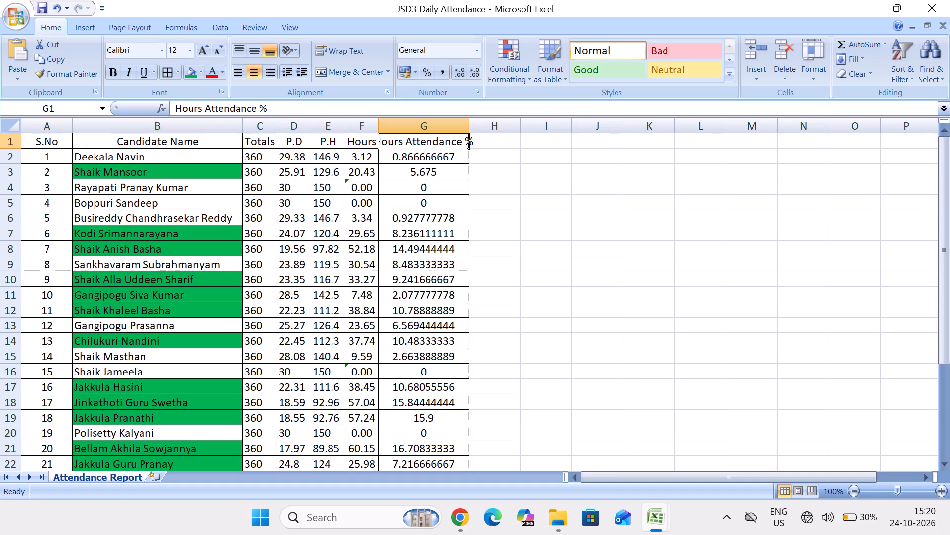
Check the Hours Attendance % entries against the highlighted candidates again, from S.No 1 down to the end of the table.
key("Down")
key("Down")
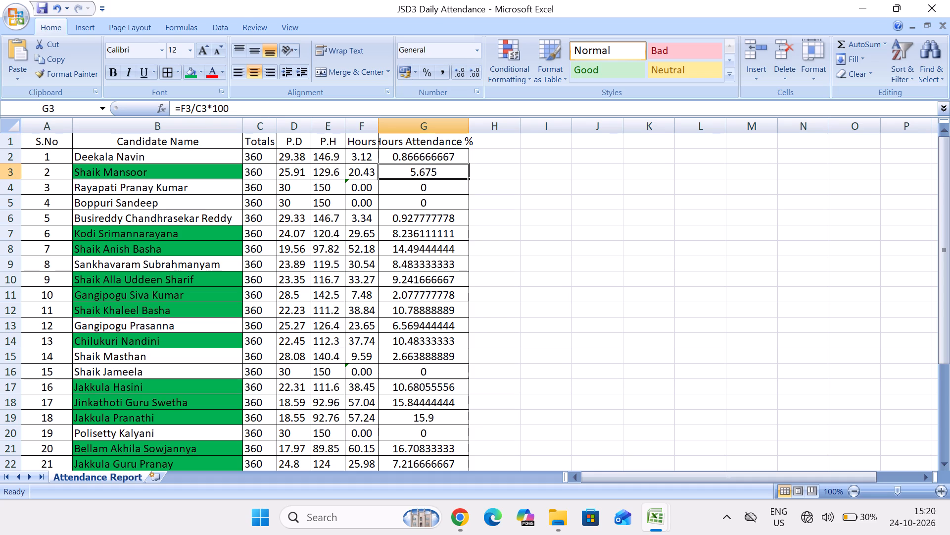
key("Down")
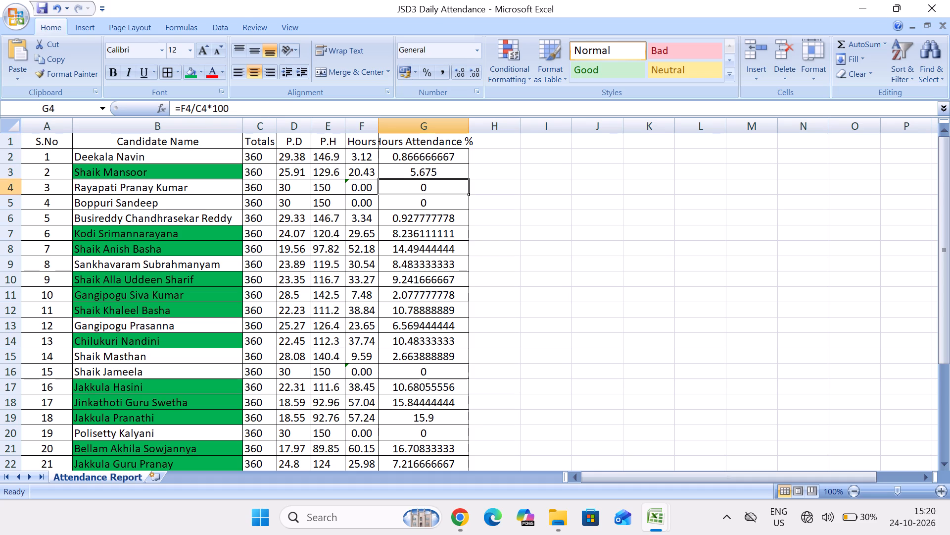
key("Down")
key("Down")
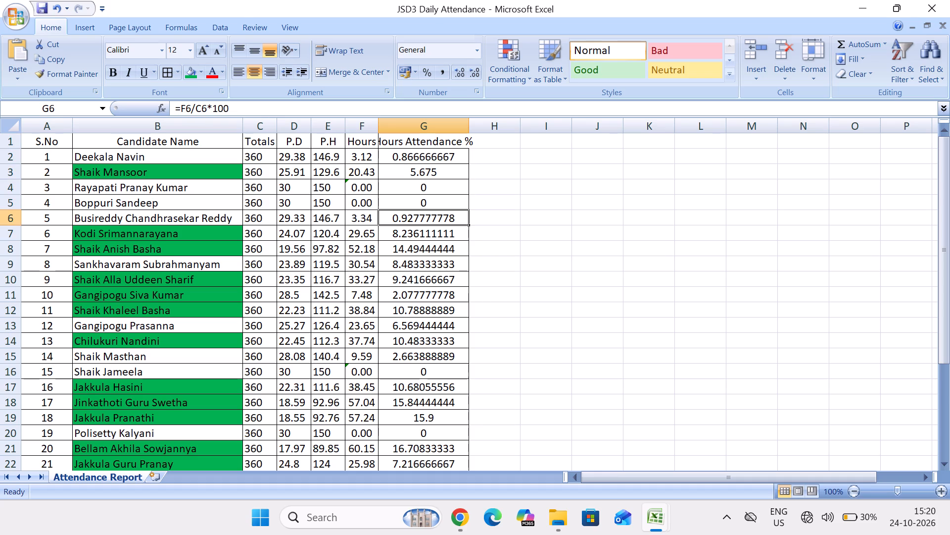
key("Down")
key("Down")
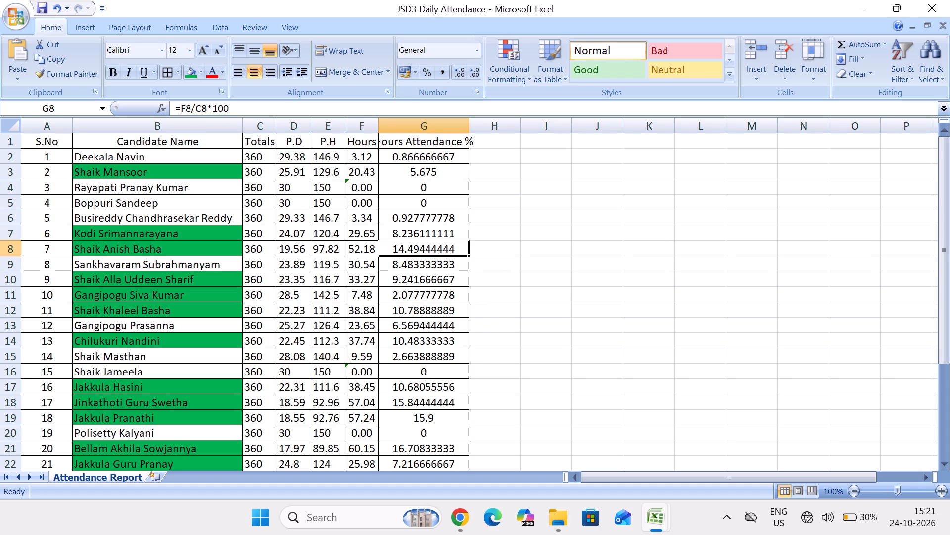
key("Down")
key("Down")
key("Down")
key("Down")
key("Down")
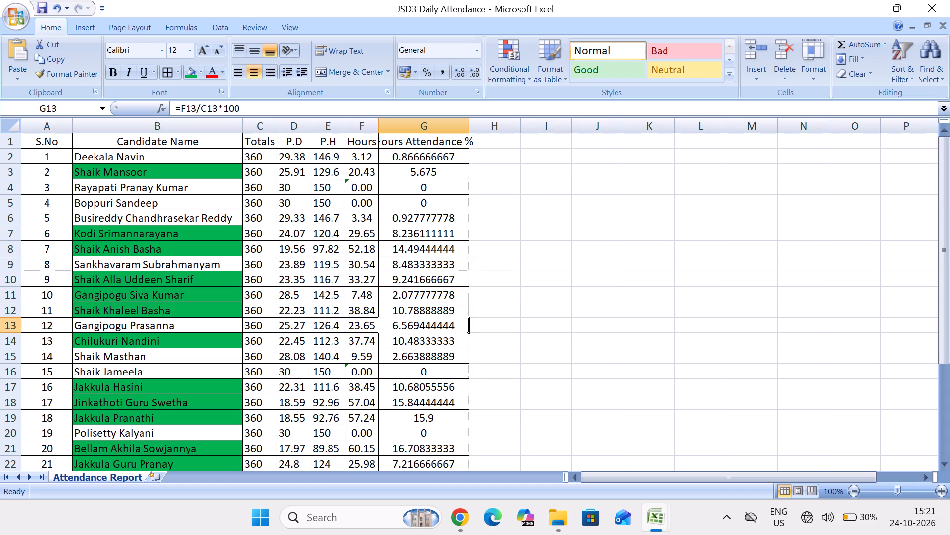
key("Down")
key("Down")
key("Down")
key("Down")
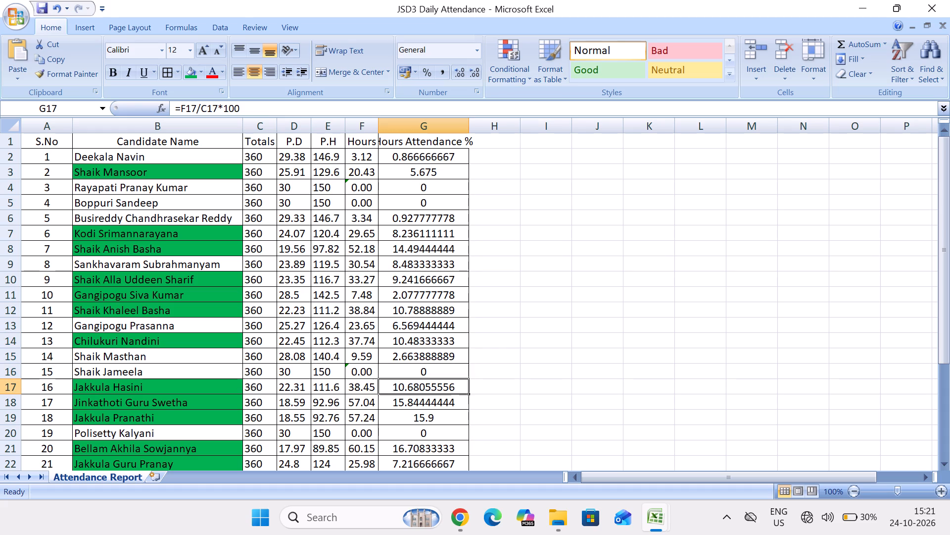
key("Down")
key("Down")
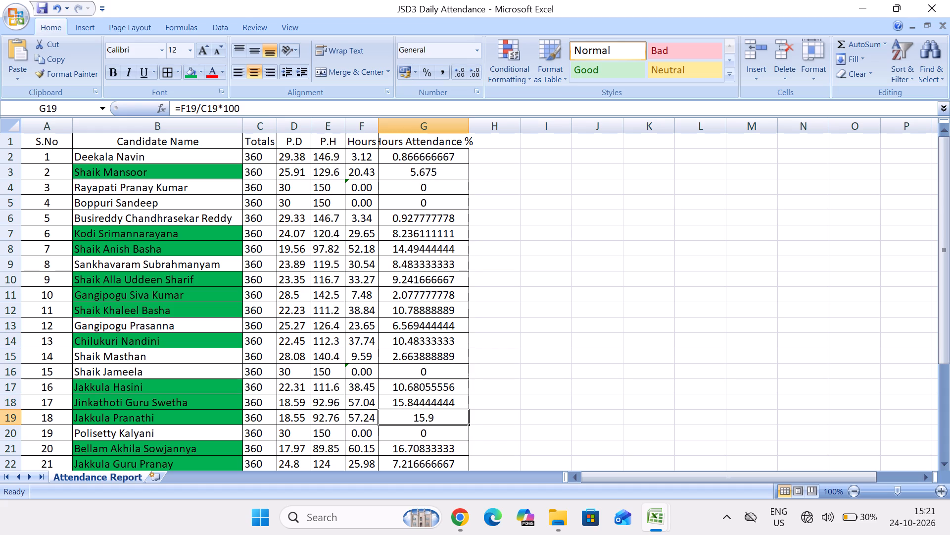
key("Down")
key("Down")
key("Down")
key("Down")
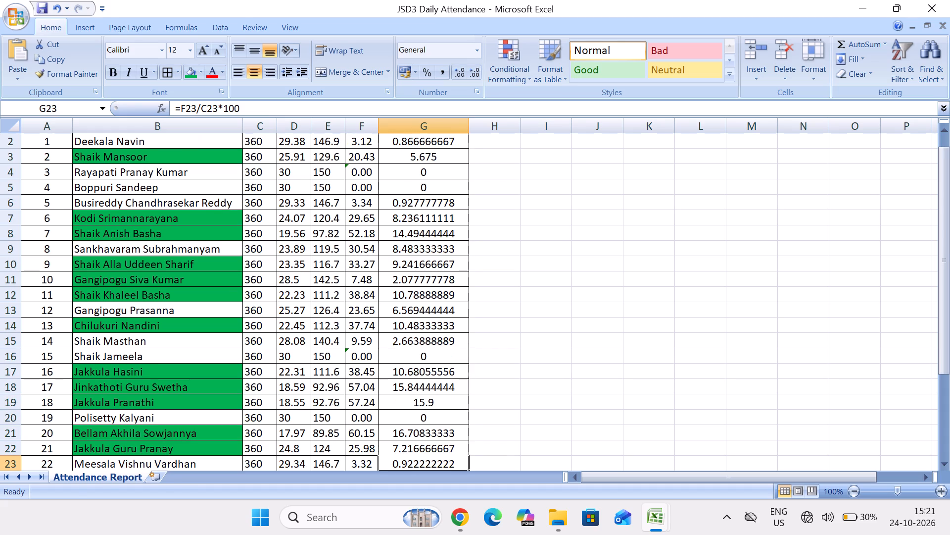
key("Down")
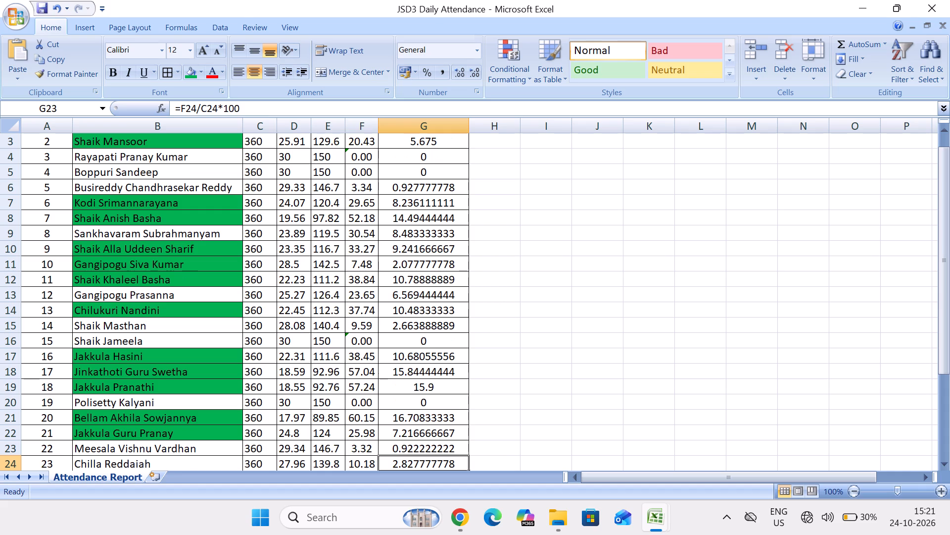
key("Down")
key("Down")
key("Down")
key("Down")
key("Down")
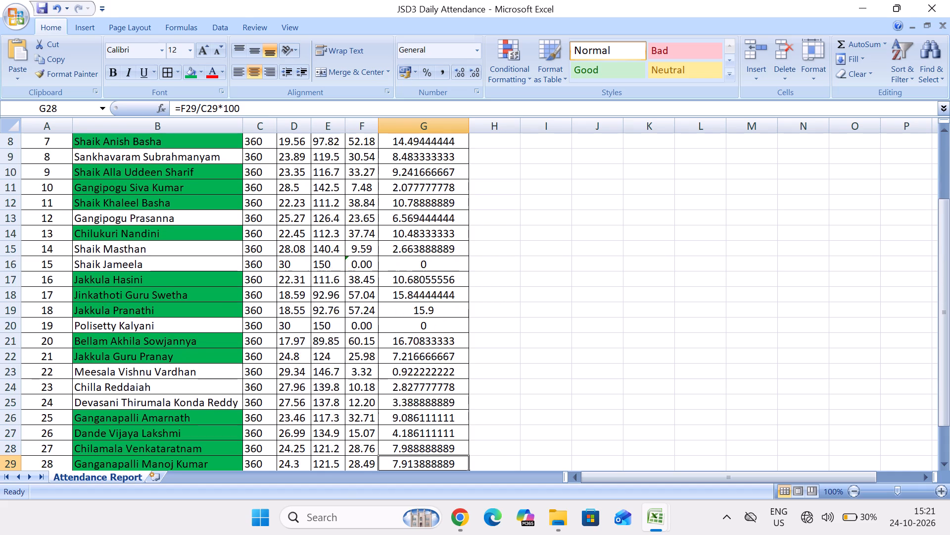
key("Down")
key("Down")
key("Down")
key("Down")
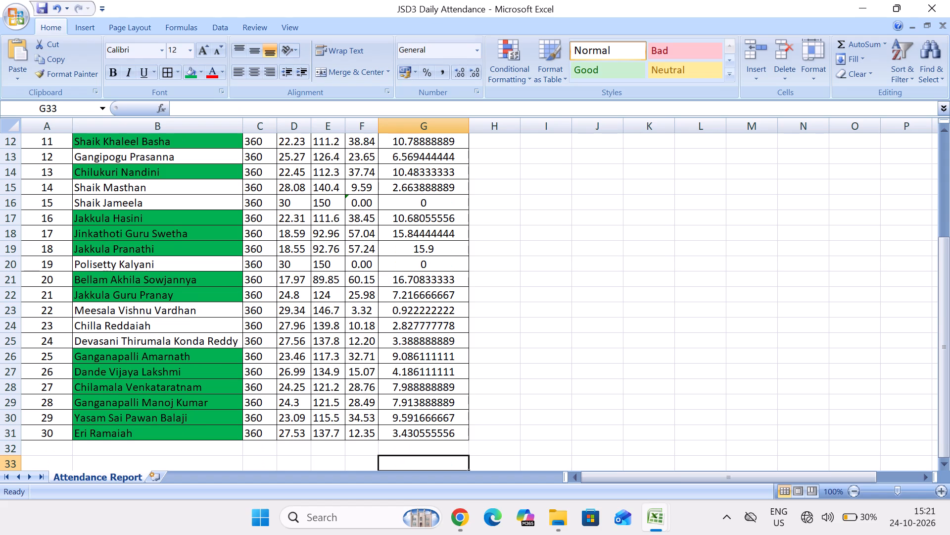
Examine the Hours Attendance % entries of S.No 27 through 30 near the end of the table.
key("Up")
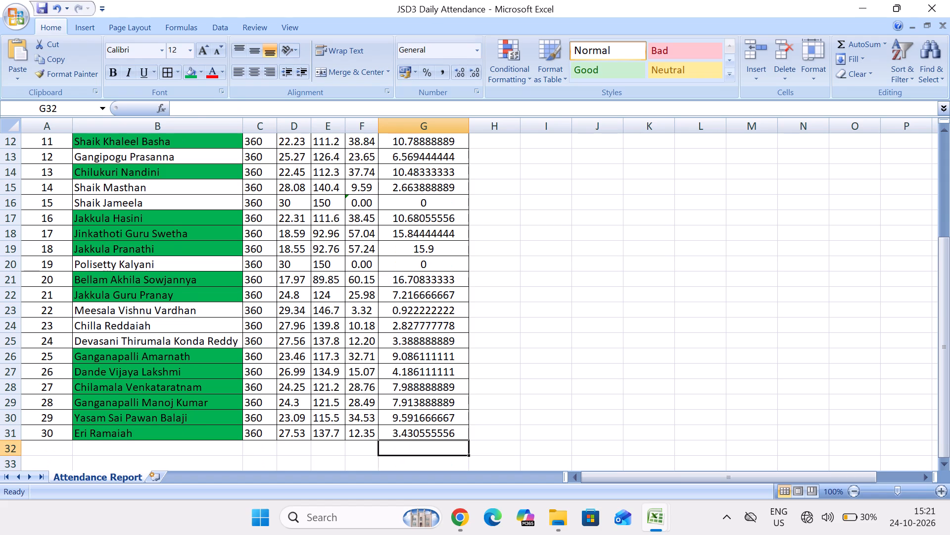
key("Up")
key("Up")
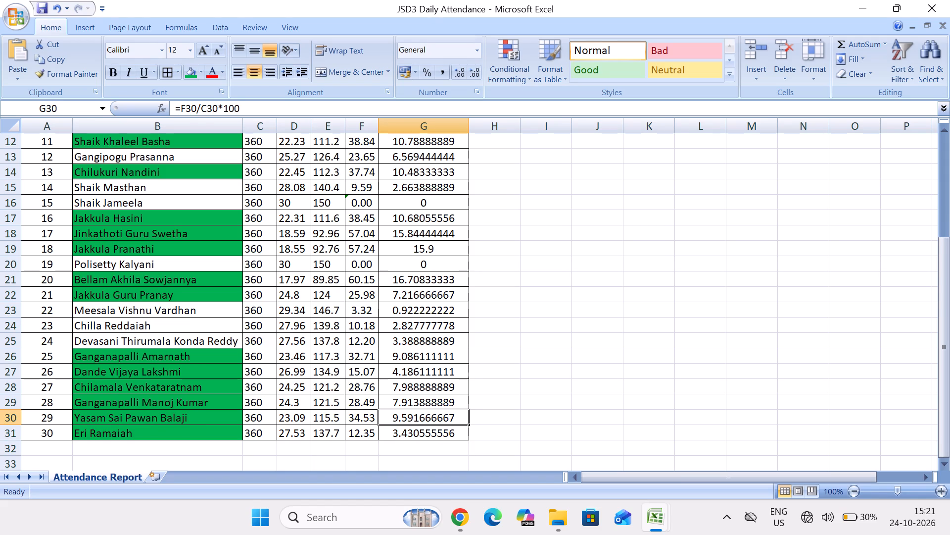
key("Up")
key("Up")
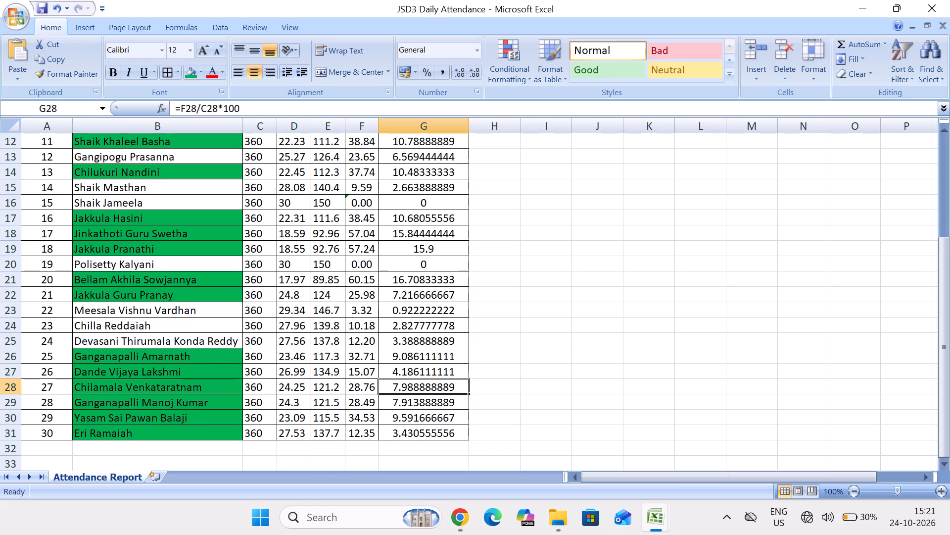
key("Down")
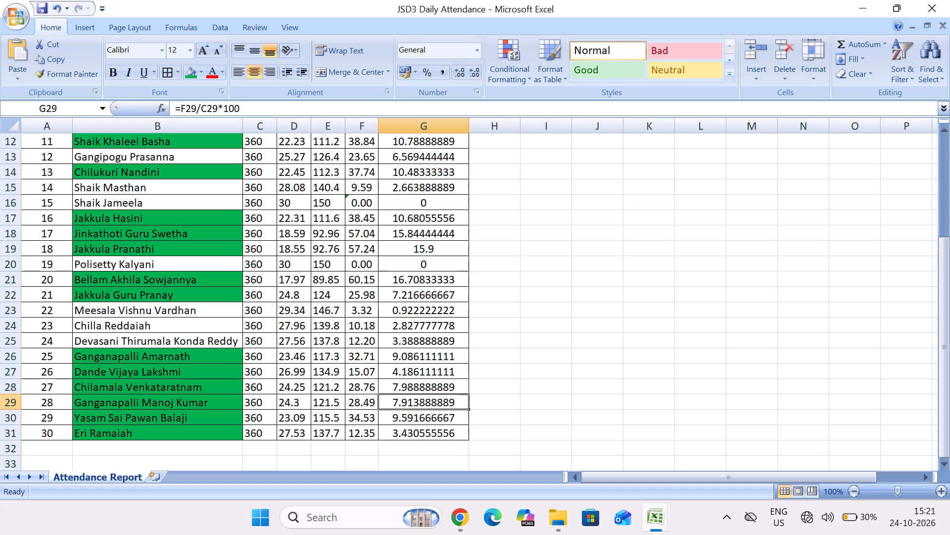
key("Up")
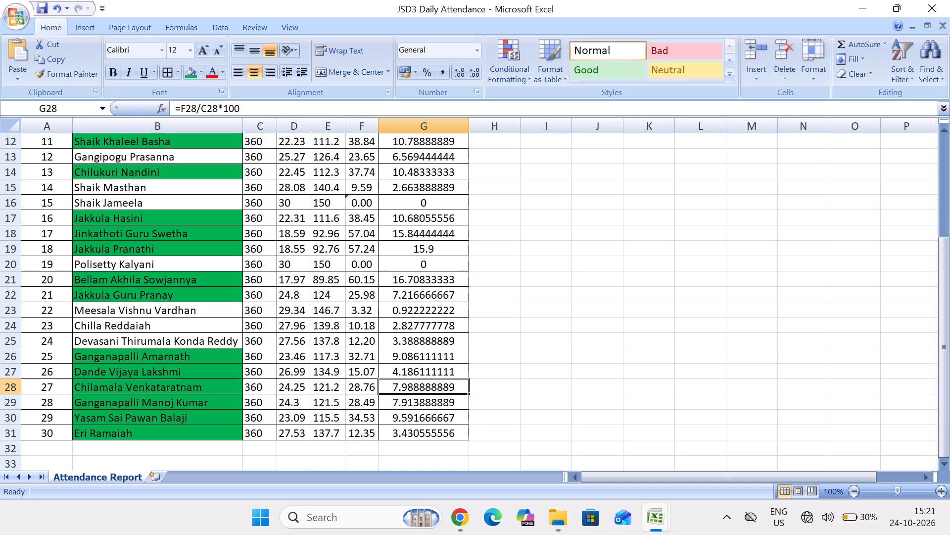
key("Down")
key("Down")
key("Up")
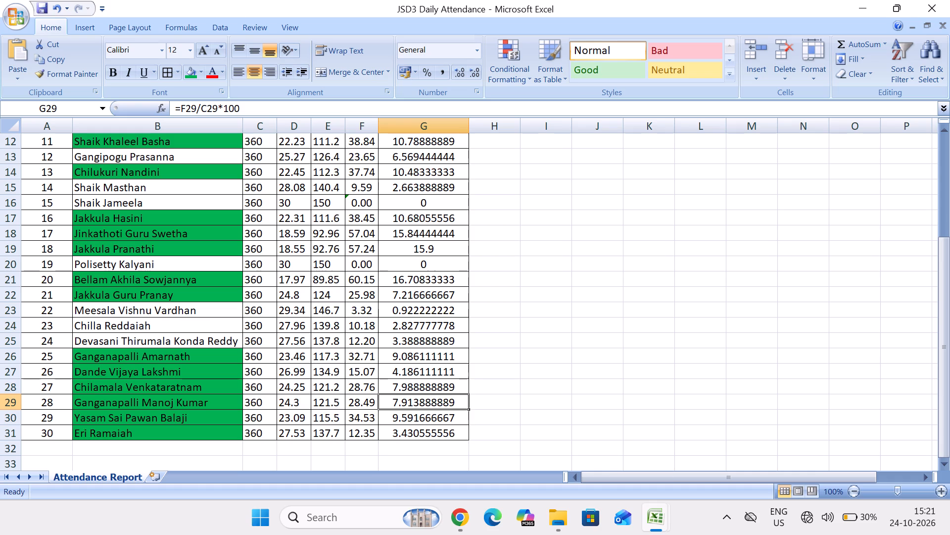
Review the Hours Attendance % entries from S.No 28 back up to the column header.
key("Up")
key("Up")
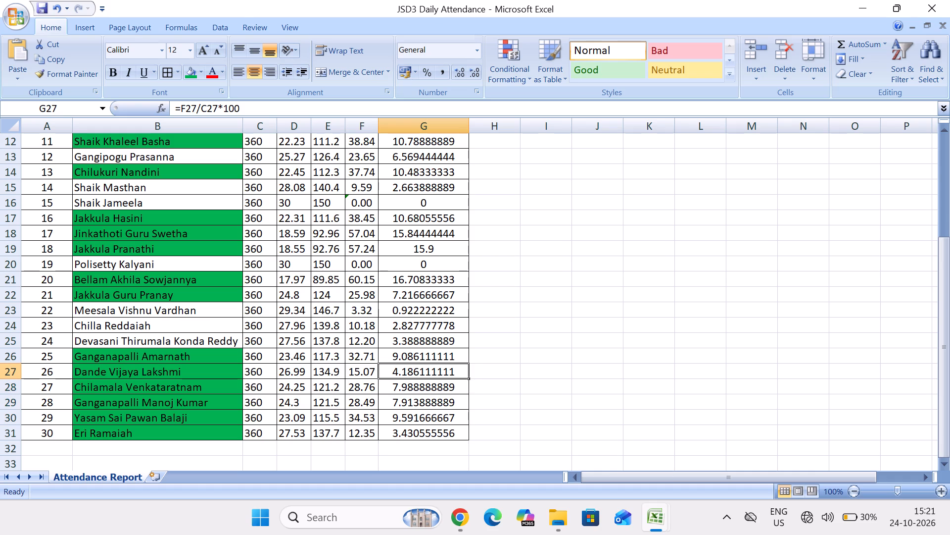
key("Up")
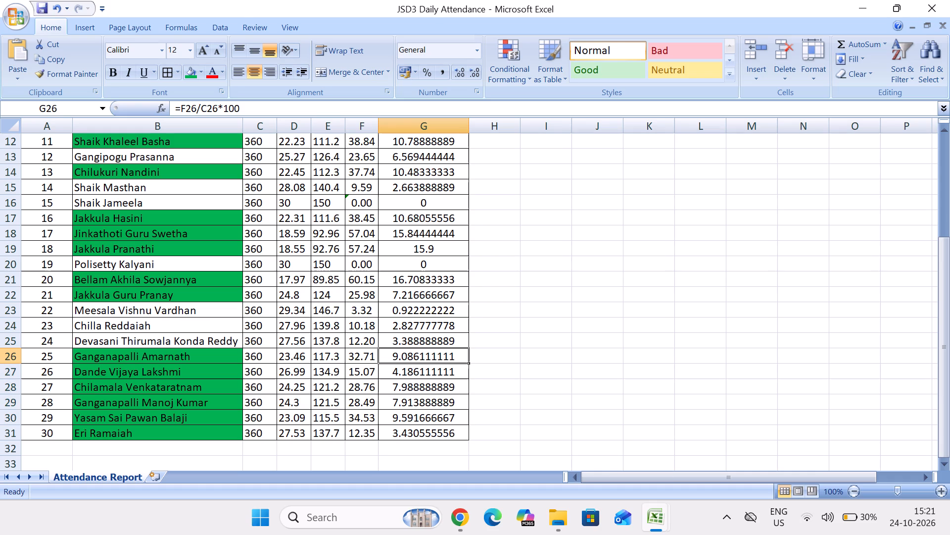
key("Up")
key("Up")
key("Up")
key("Up")
key("Up")
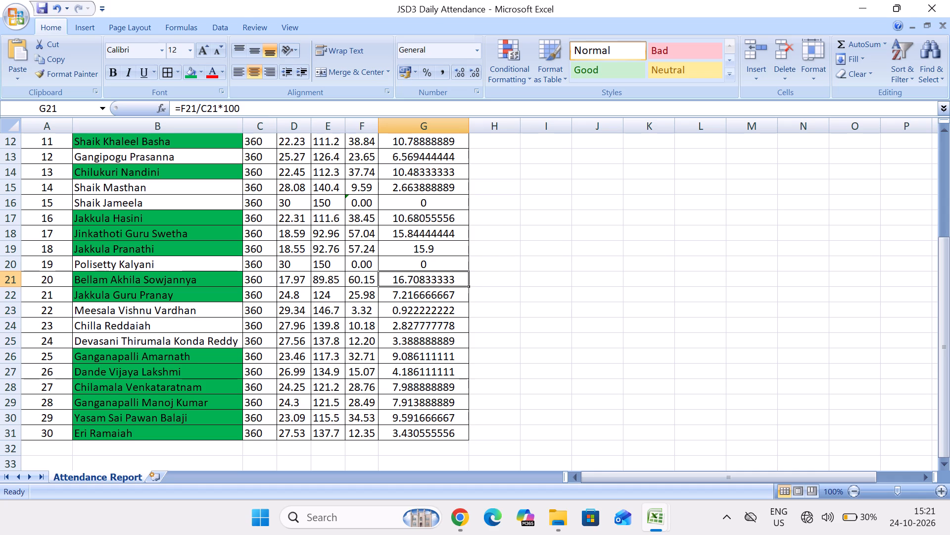
key("Up")
key("Up")
key("Up")
key("Up")
key("Up")
key("Up")
key("Up")
key("Up")
key("Up")
key("Up")
key("Up")
key("Up")
key("Up")
key("Up")
key("Up")
key("Up")
key("Up")
key("Up")
key("Up")
key("Up")
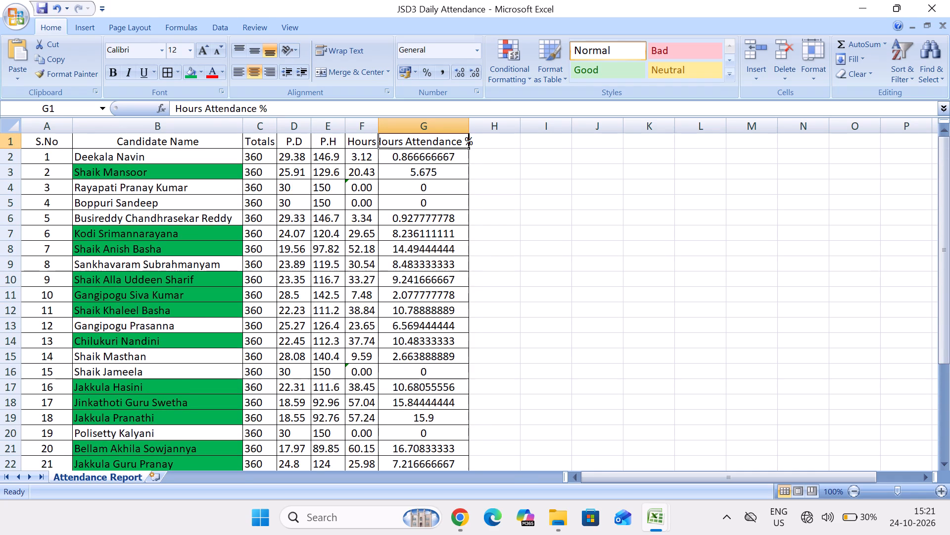
Save the attendance workbook.
left_click(39, 3)
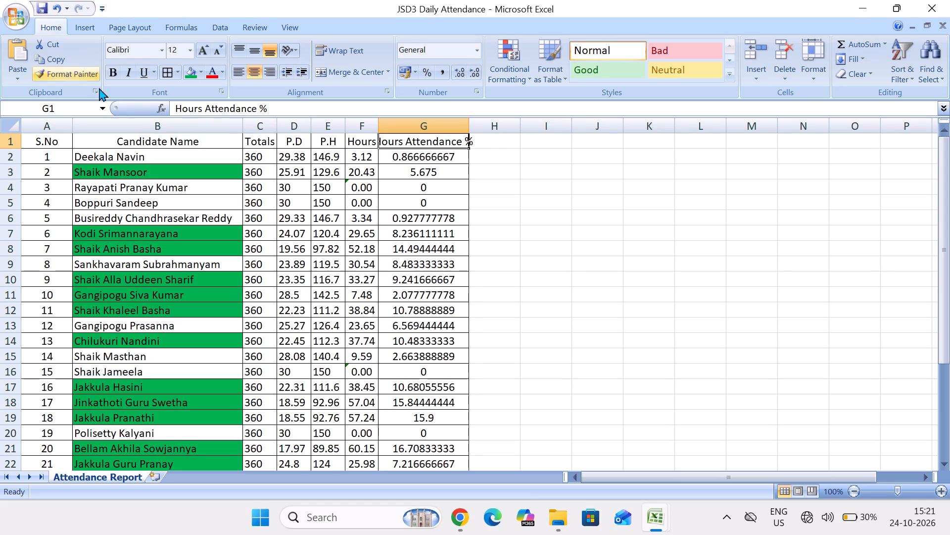
Check the Candidate Name column and its green highlights row by row from S.No 1 down to the end of the table.
left_click(147, 158)
key("Down")
key("Down")
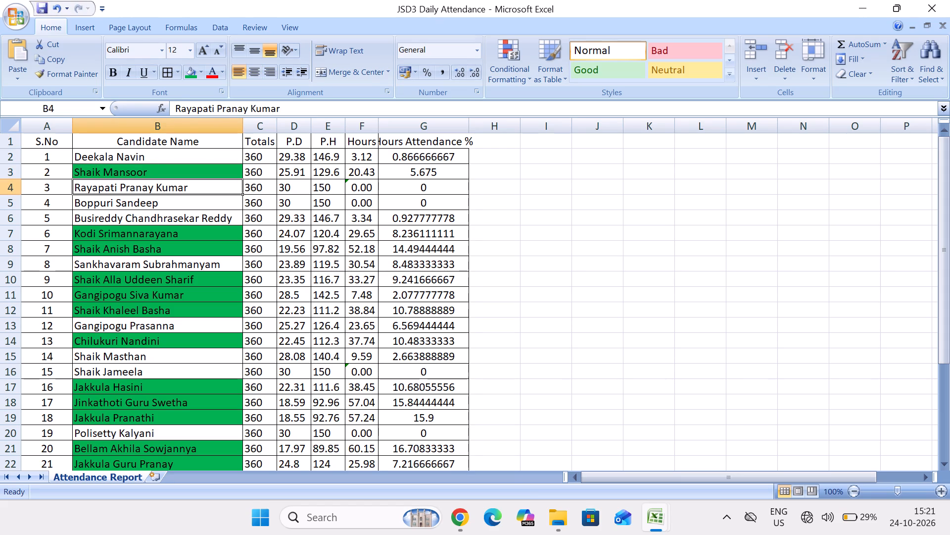
key("Down")
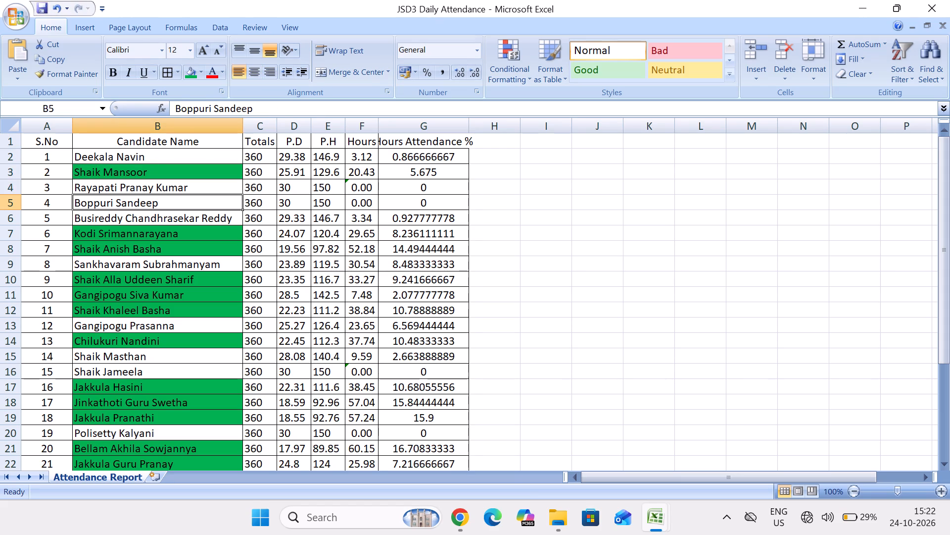
key("Down")
key("Down")
key("Down")
key("Down")
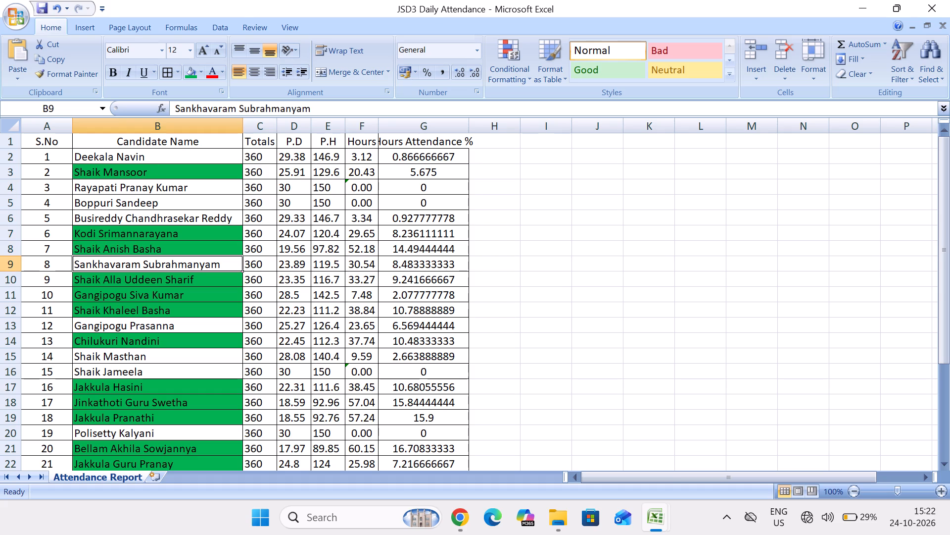
key("Down")
key("Down")
key("Down")
key("Down")
key("Down")
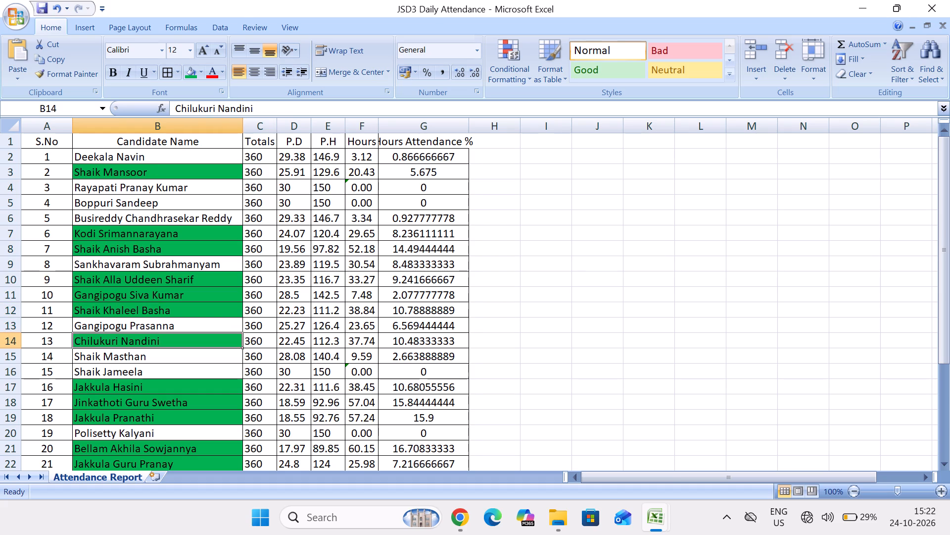
key("Down")
key("Down")
key("Up")
key("Down")
key("Down")
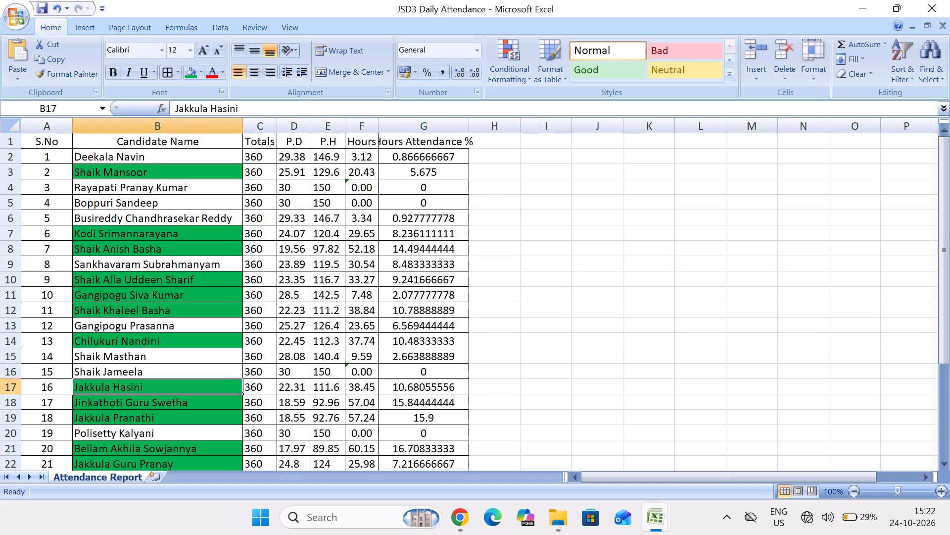
key("Down")
key("Down")
key("Down")
key("Down")
key("Down")
key("Down")
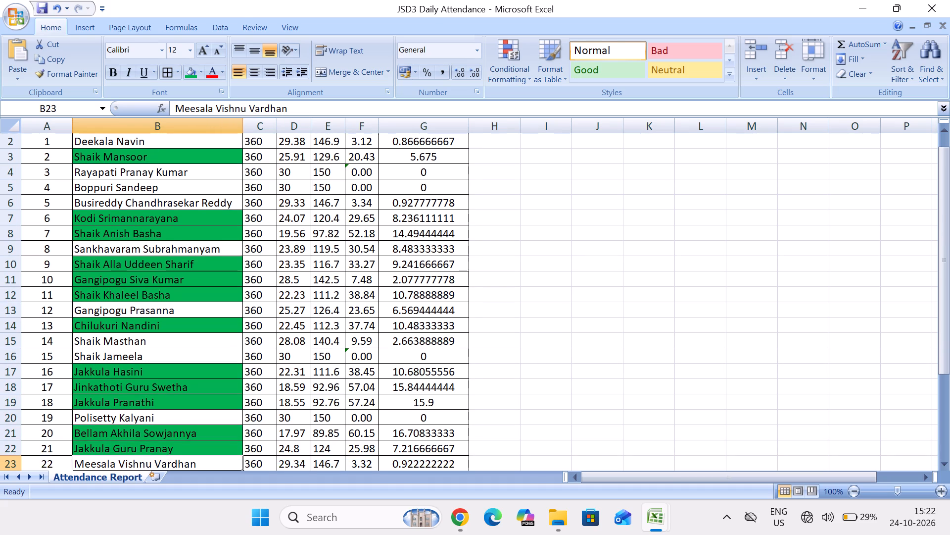
key("Down")
key("Down")
key("Down")
key("Down")
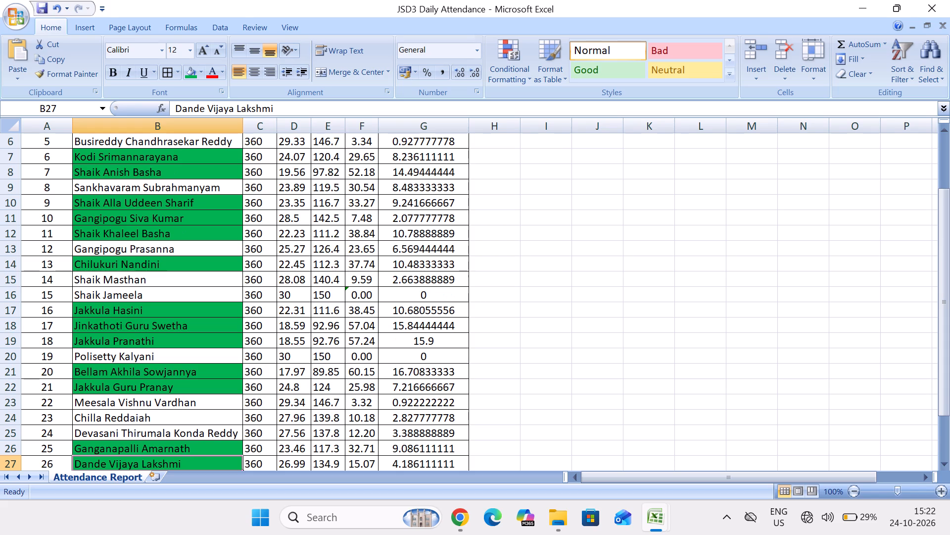
key("Down")
key("Down")
key("Down")
key("Down")
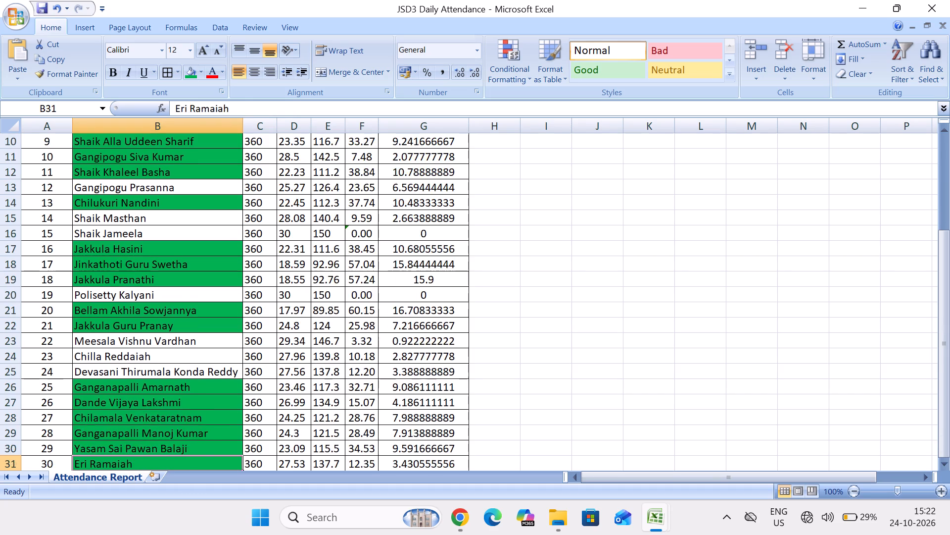
key("Down")
key("Down")
Review the highlighted candidate names from the end of the table back up to S.No 15.
key("Up")
key("Up")
key("Up")
key("Up")
key("Up")
key("Up")
key("Up")
key("Up")
key("Up")
key("Up")
key("Up")
key("Up")
key("Up")
key("Up")
key("Up")
key("Up")
key("Up")
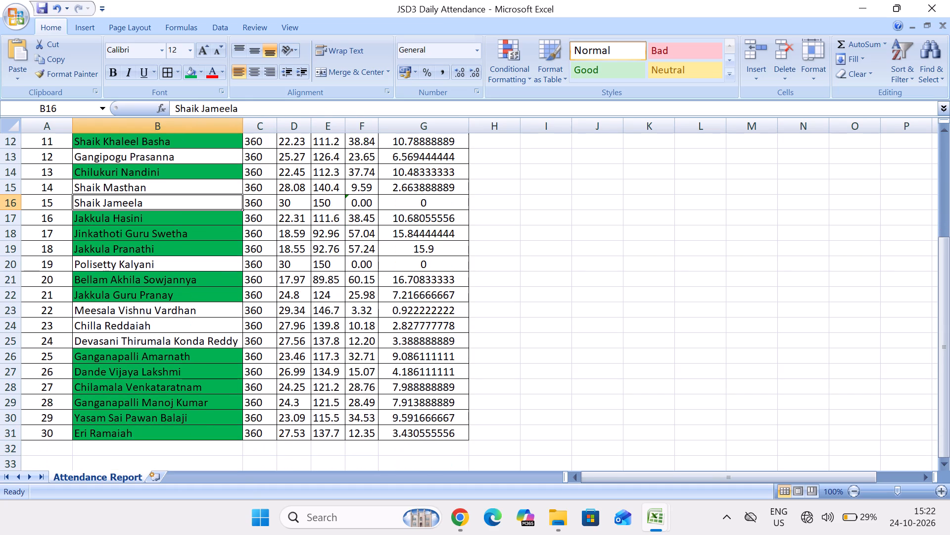
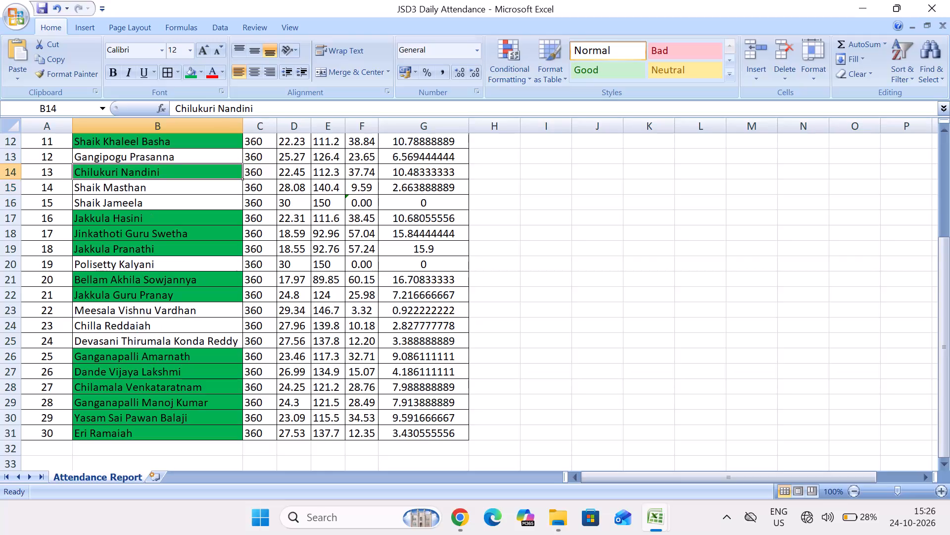
Review the highlighted candidate names from S.No 13 up to the Candidate Name header.
key("Up")
key("Up")
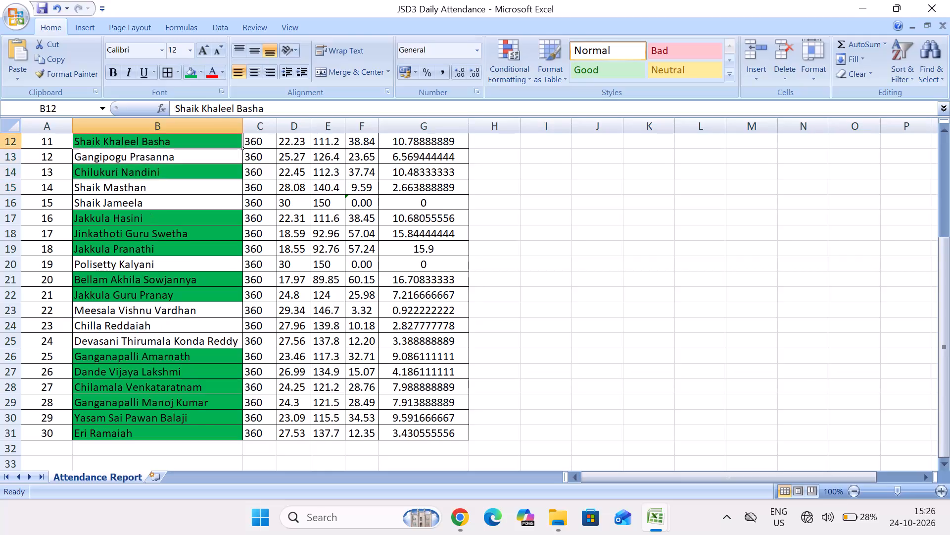
key("Up")
key("Up")
key("Up")
key("Up")
key("Up")
key("Up")
key("Up")
key("Up")
key("Up")
key("Up")
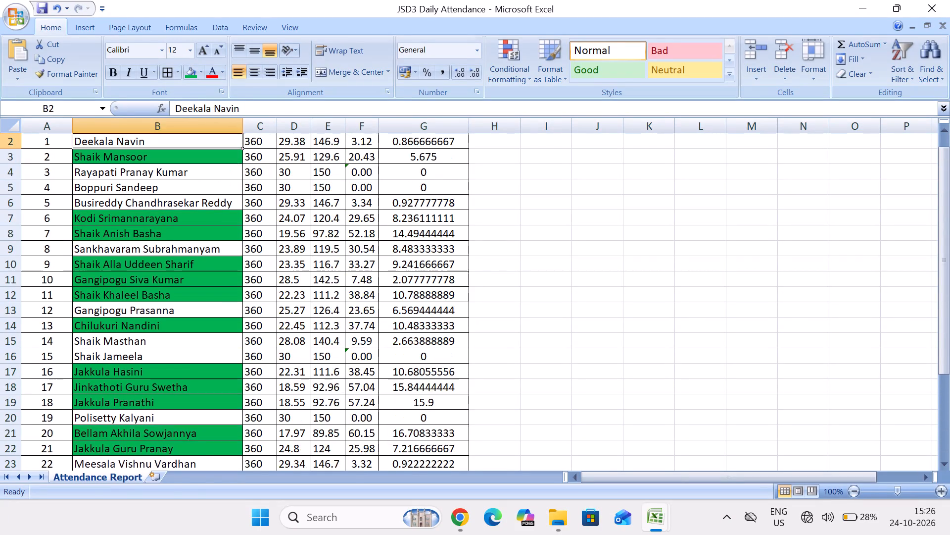
key("Up")
key("Up")
key("Up")
Check the green-highlighted candidate names again row by row from S.No 1 down to S.No 16.
key("Down")
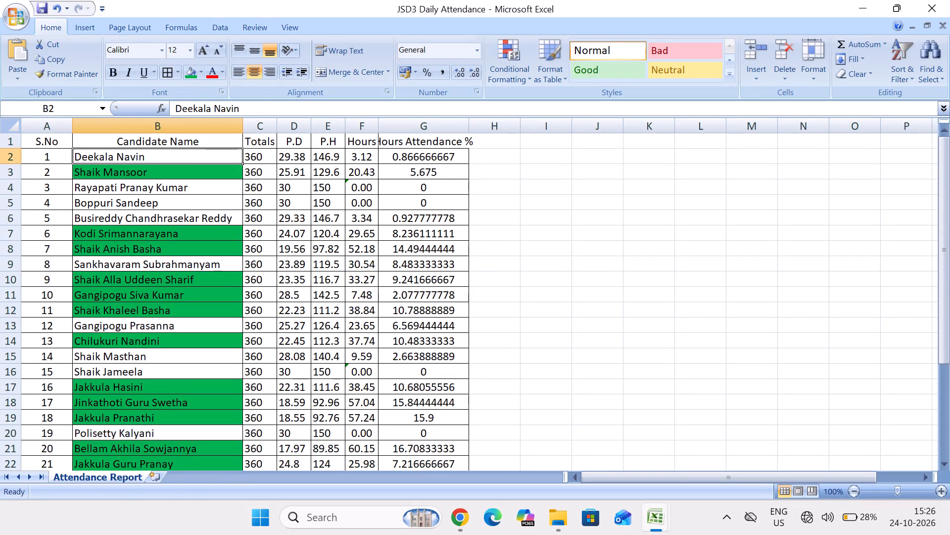
key("Down")
key("Down")
key("Down")
key("Down")
key("Down")
key("Down")
key("Down")
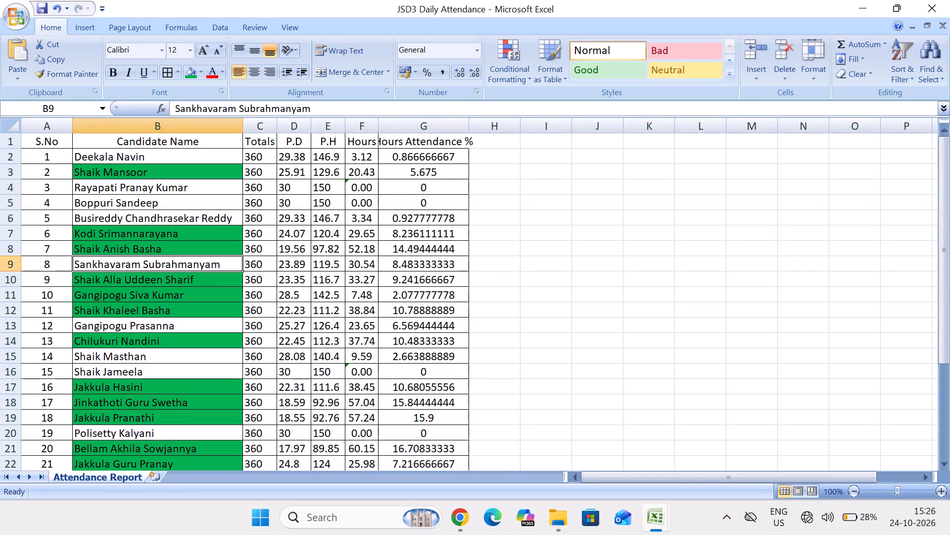
key("Down")
key("Down")
key("Down")
key("Down")
key("Down")
key("Down")
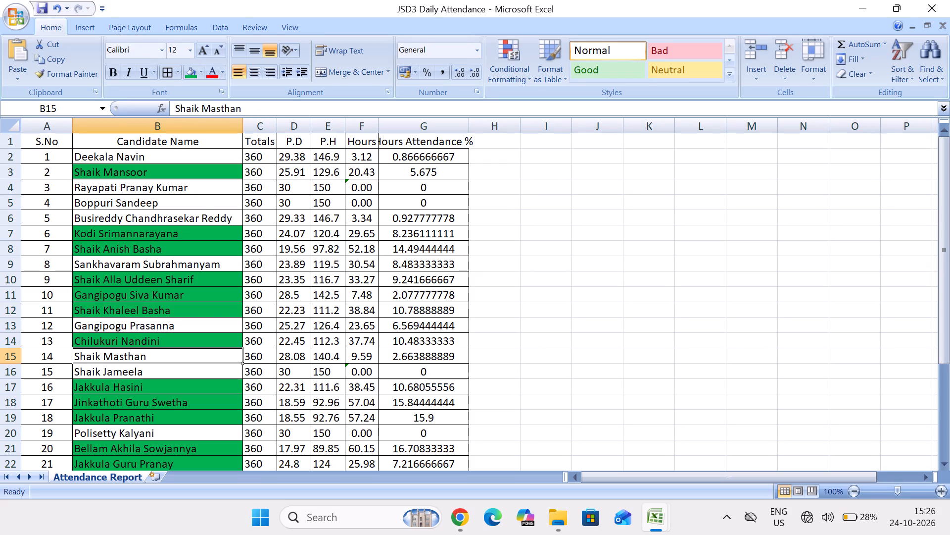
key("Down")
key("Down")
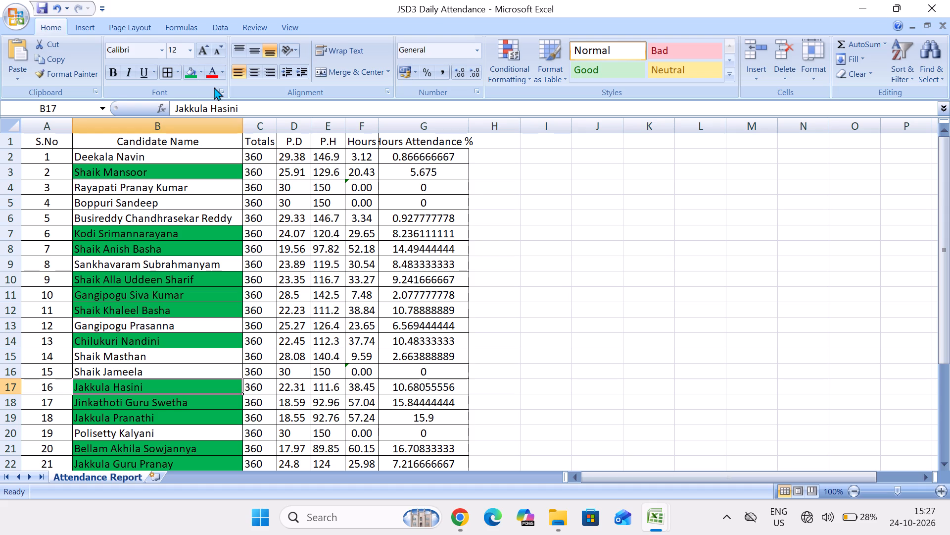
AutoFit the width of the Hours Attendance % column so its full header fits.
left_click(402, 137)
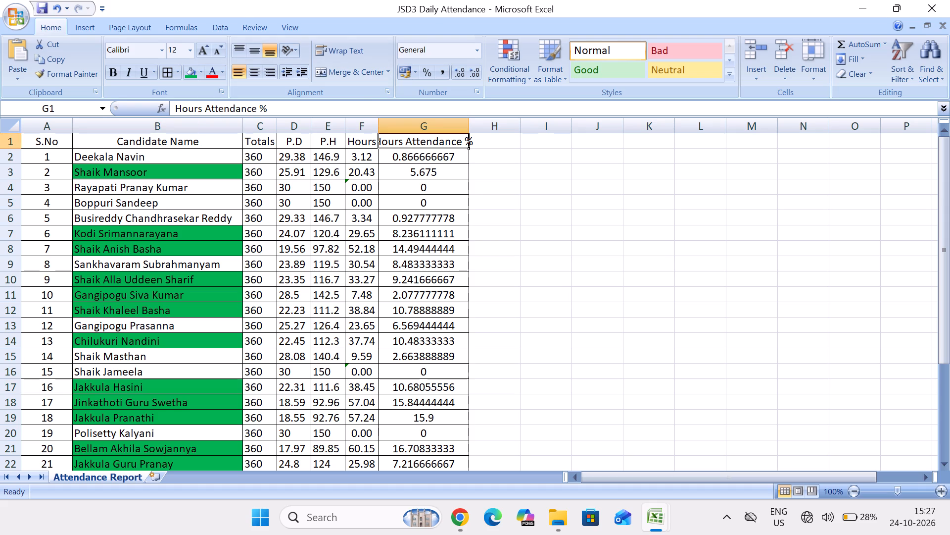
double_click(471, 129)
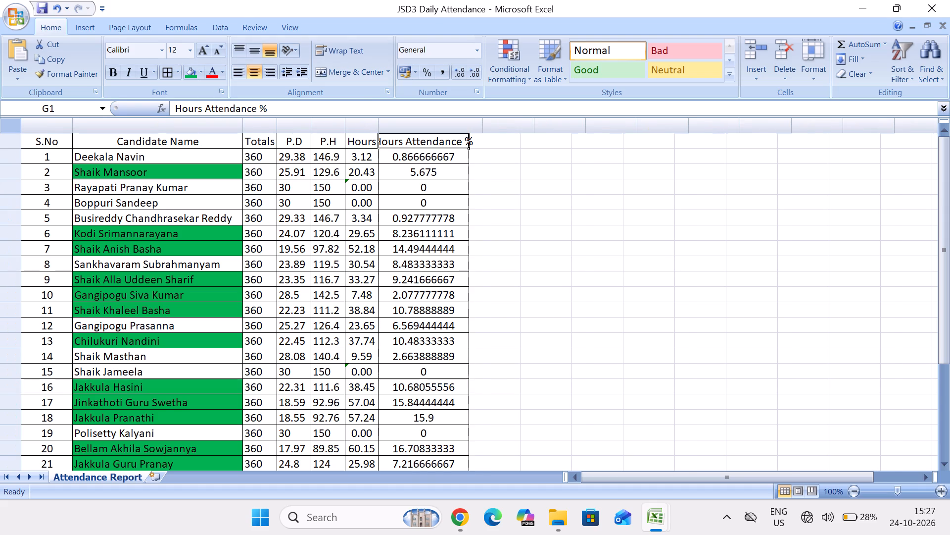
left_click(470, 154)
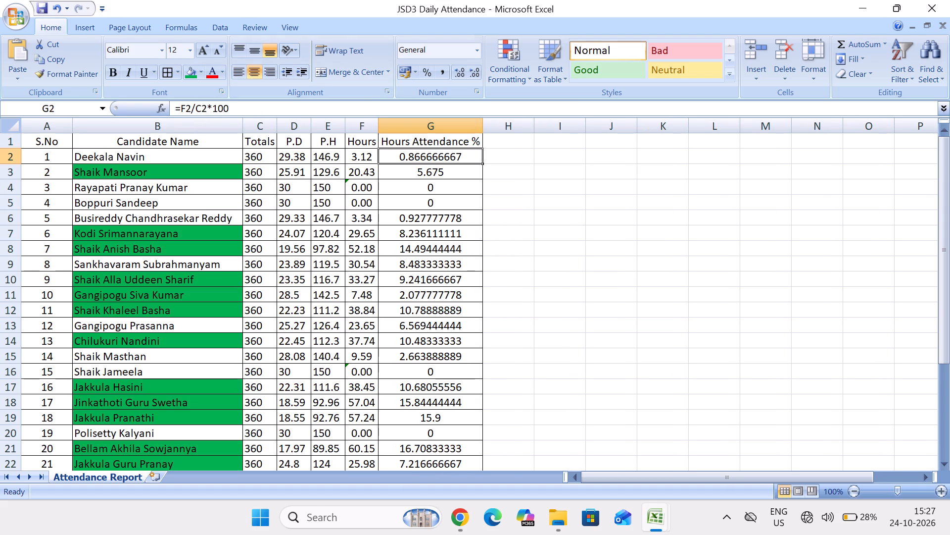
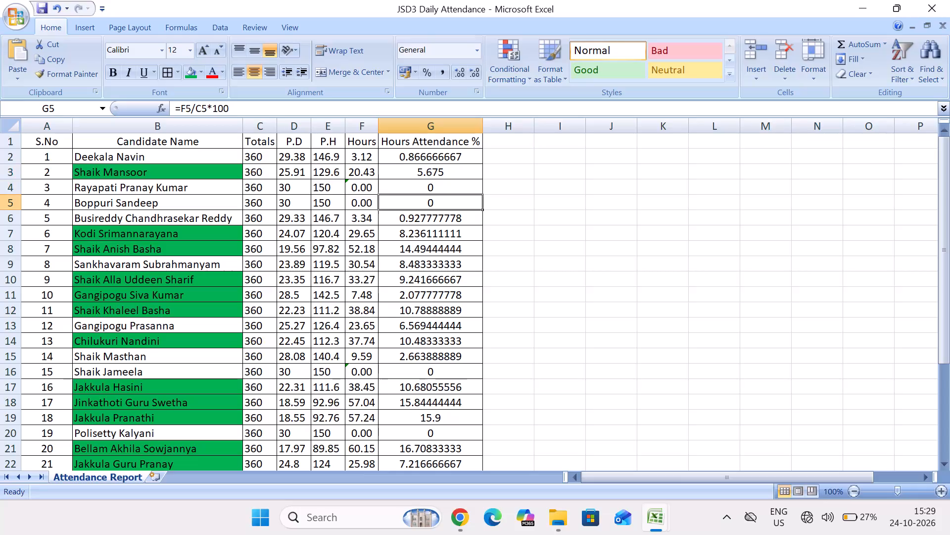
Review the Hours Attendance % formulas row by row from S.No 4 down past the last candidate, S.No 30.
key("Down")
key("Down")
key("Down")
key("Down")
key("Down")
key("Down")
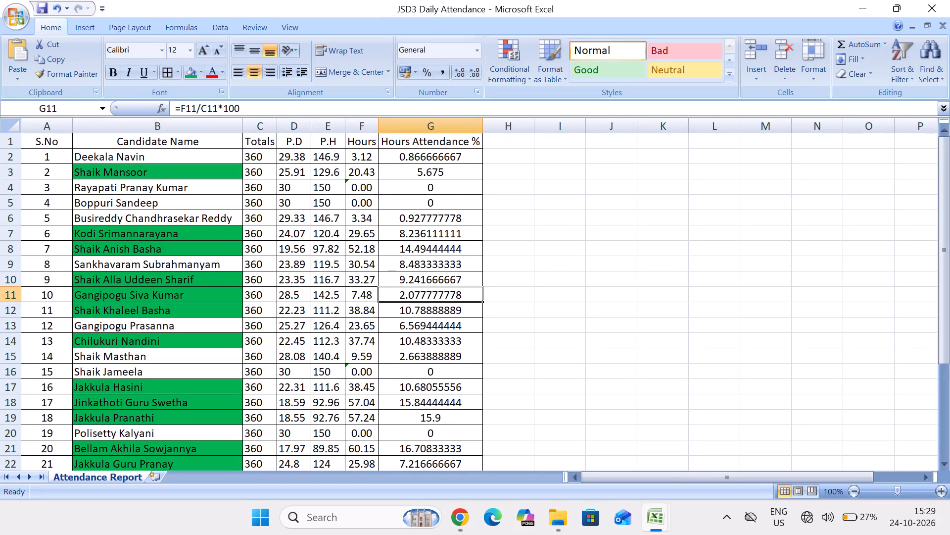
key("Down")
key("Down")
key("Down")
key("Down")
key("Down")
key("Down")
key("Down")
key("Down")
key("Down")
key("Down")
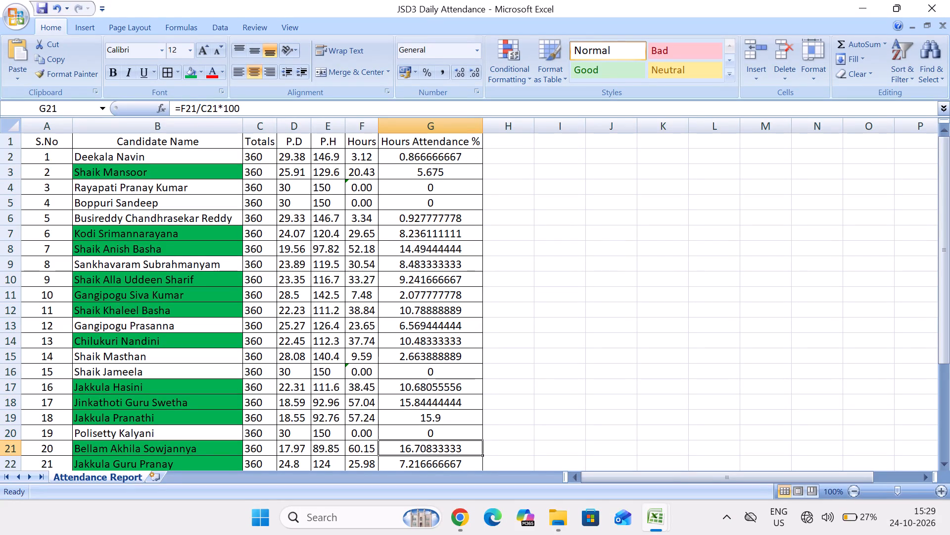
key("Down")
key("Down")
key("Down")
key("Down")
key("Down")
key("Down")
key("Down")
key("Down")
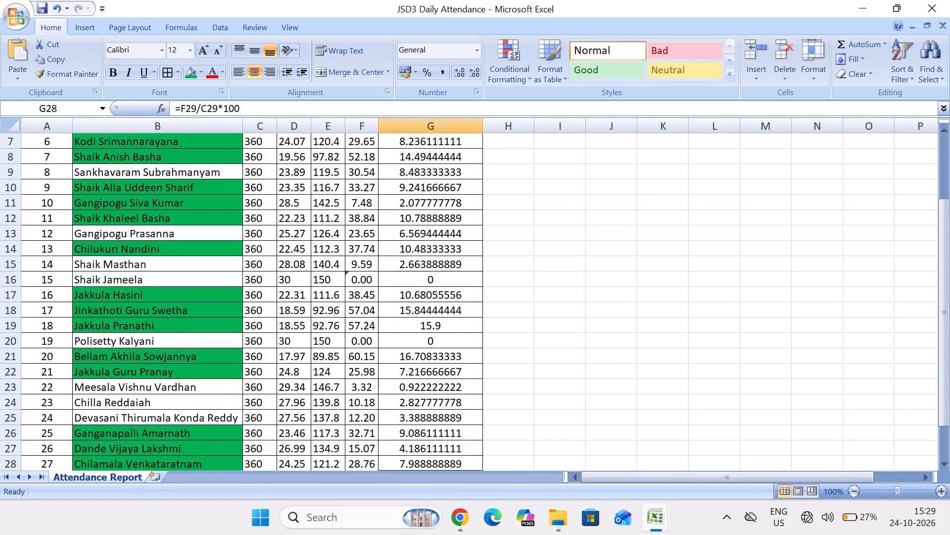
key("Down")
key("Down")
key("Down")
key("Down")
key("Down")
Check the Hours Attendance % column again from the bottom of the list up to its header, ending on S.No 2's percentage.
key("Up")
key("Up")
key("Up")
key("Up")
key("Up")
key("Up")
key("Up")
key("Up")
key("Up")
key("Up")
key("Up")
key("Up")
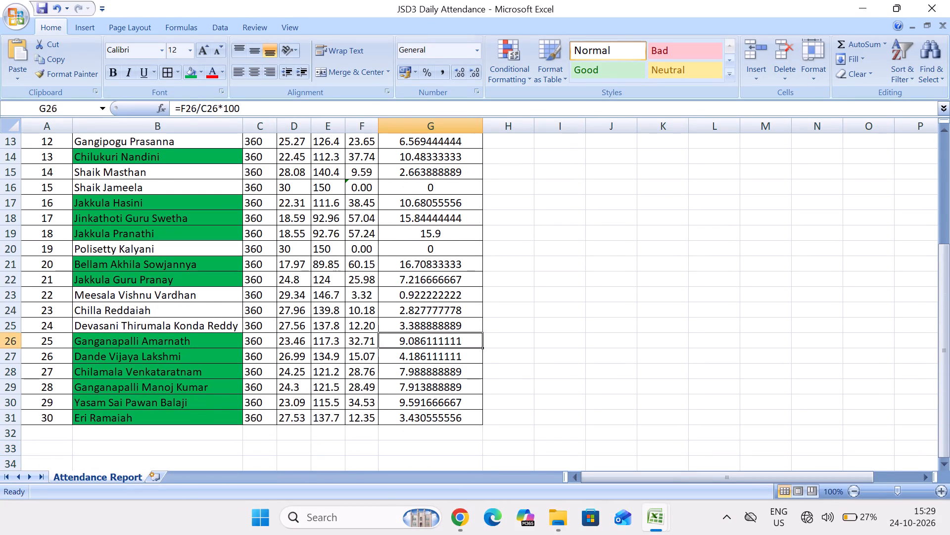
key("Down")
key("Down")
key("Up")
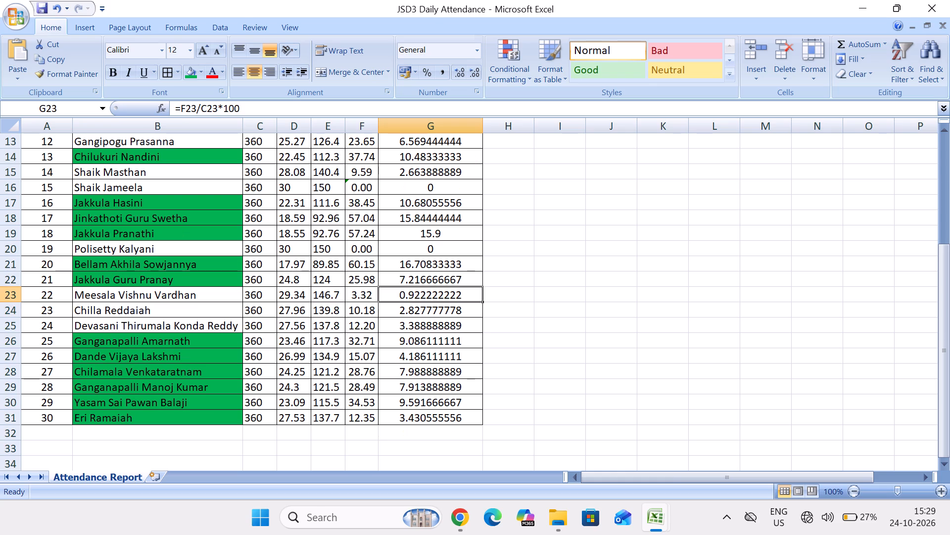
key("Up")
key("Up")
key("Up")
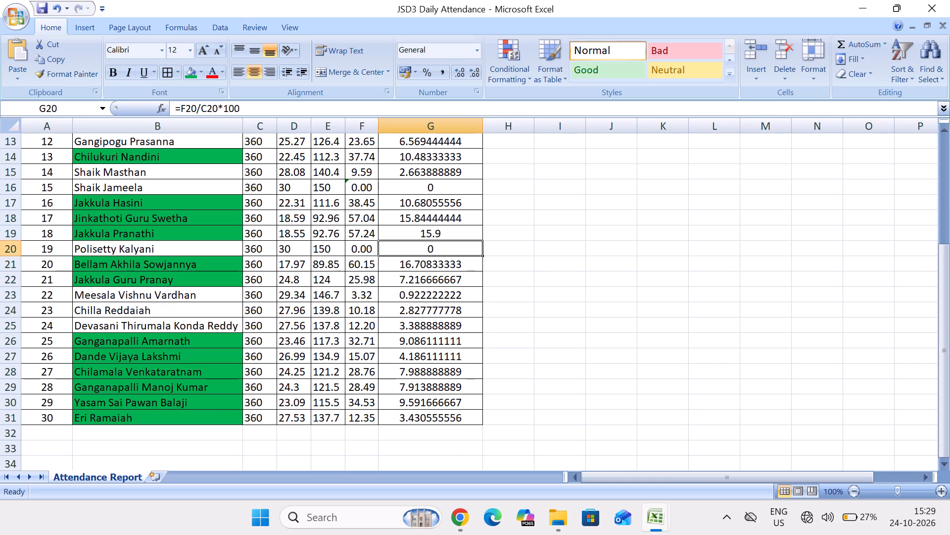
key("Up")
key("Up")
key("Up")
key("Up")
key("Up")
key("Up")
key("Up")
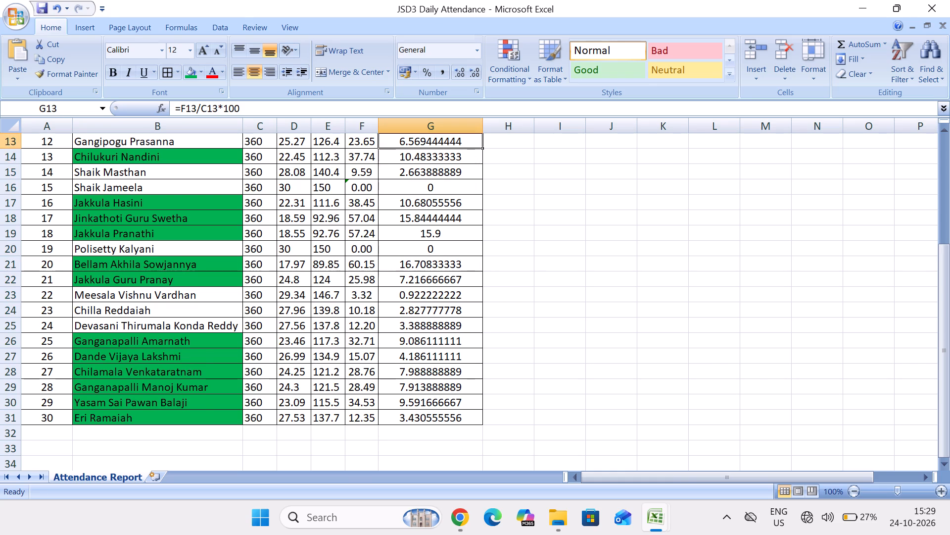
key("Up")
key("Up")
key("Up")
key("Up")
key("Up")
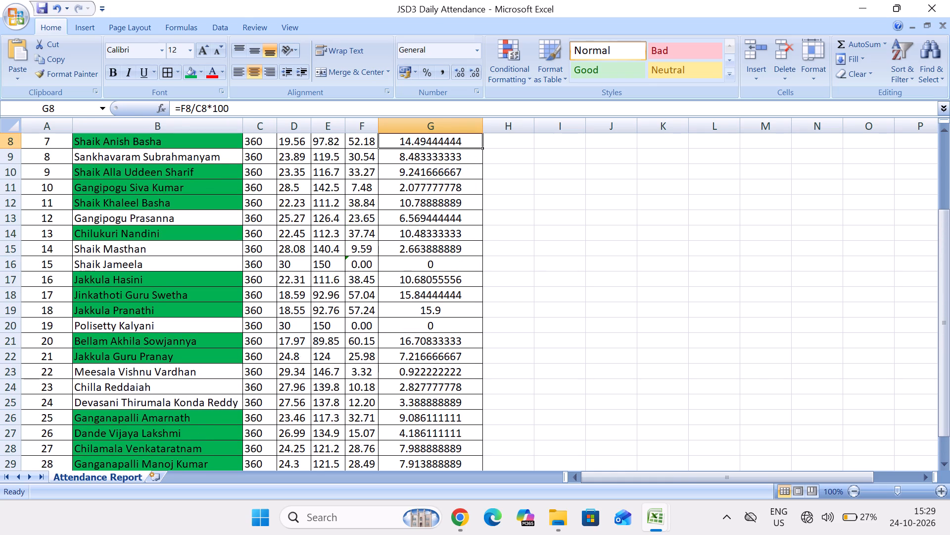
key("Up")
key("Up")
key("Up")
key("Up")
key("Up")
key("Up")
key("Up")
key("Up")
key("Up")
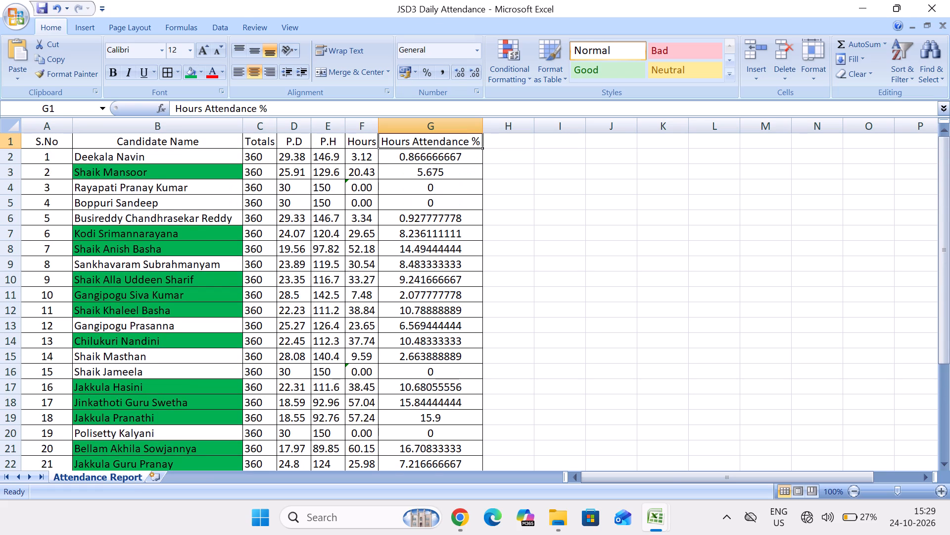
left_click(416, 165)
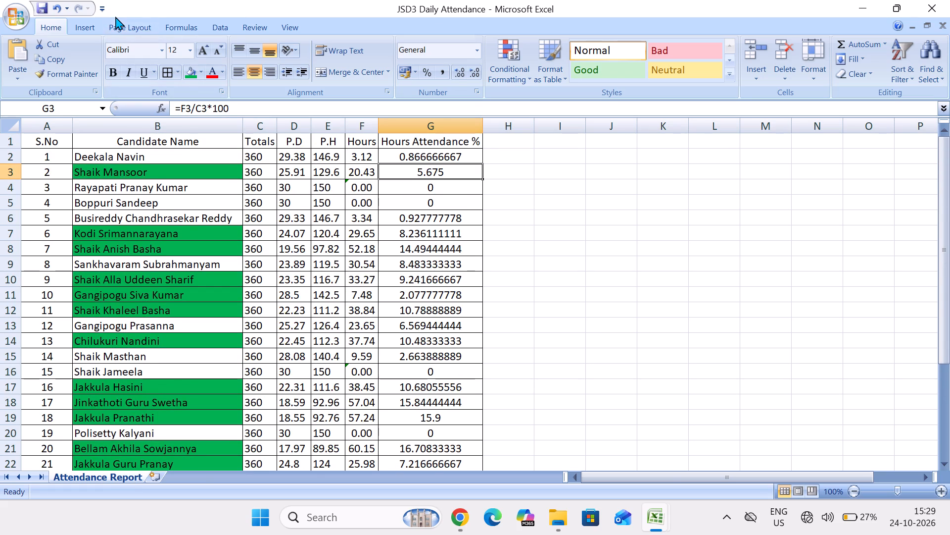
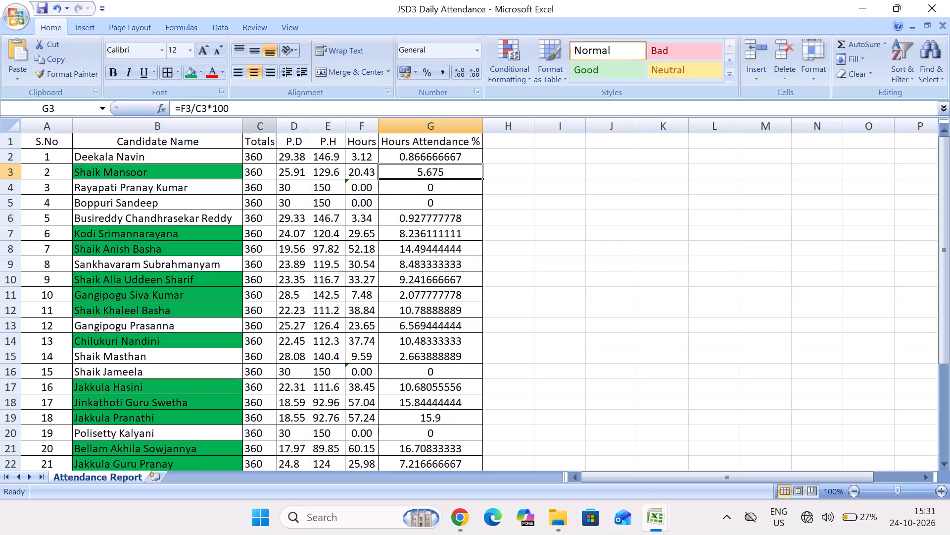
Review the Hours Attendance % formulas row by row from S.No 4 down past the last candidate, S.No 30.
left_click(547, 243)
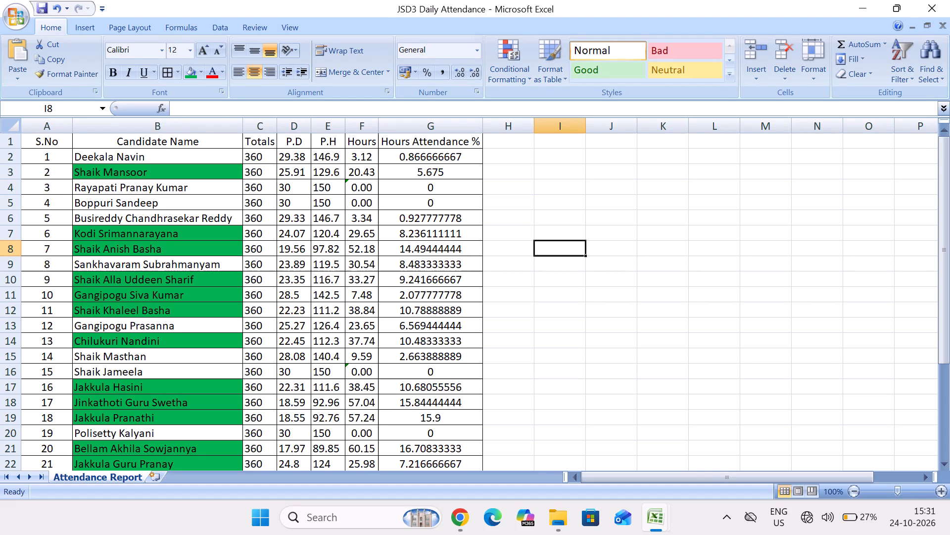
left_click(451, 195)
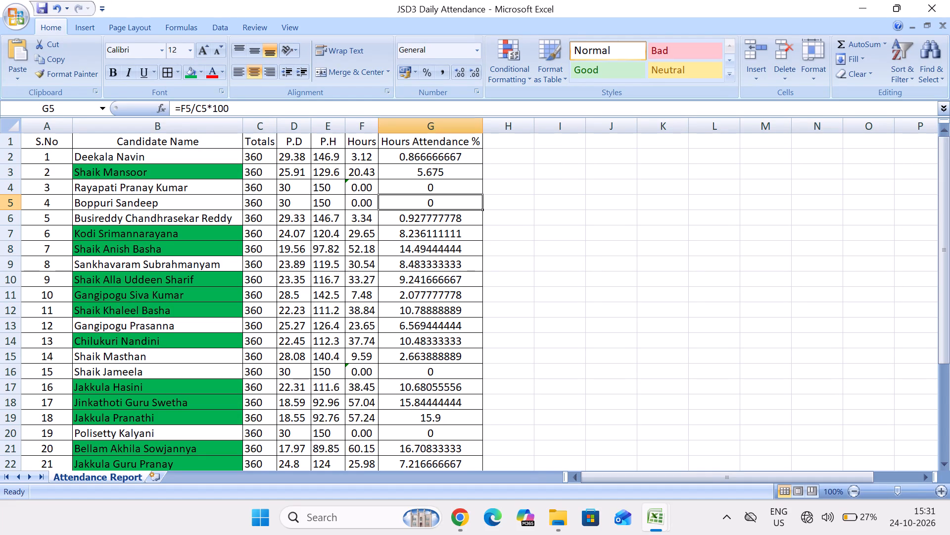
key("Down")
key("Down")
key("Down")
key("Down")
key("Down")
key("Down")
key("Down")
key("Down")
key("Down")
key("Down")
key("Down")
key("Down")
key("Down")
key("Down")
key("Down")
key("Down")
key("Down")
key("Down")
key("Down")
key("Down")
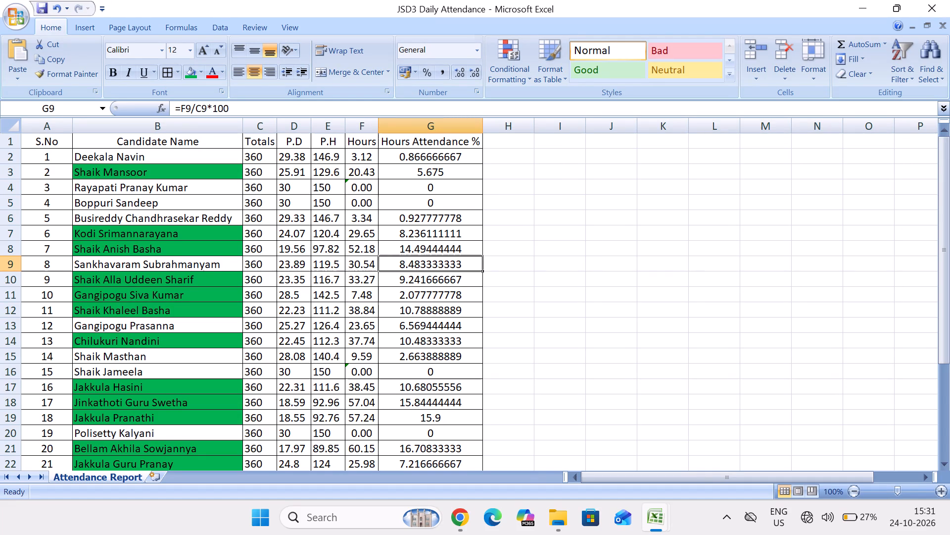
key("Down")
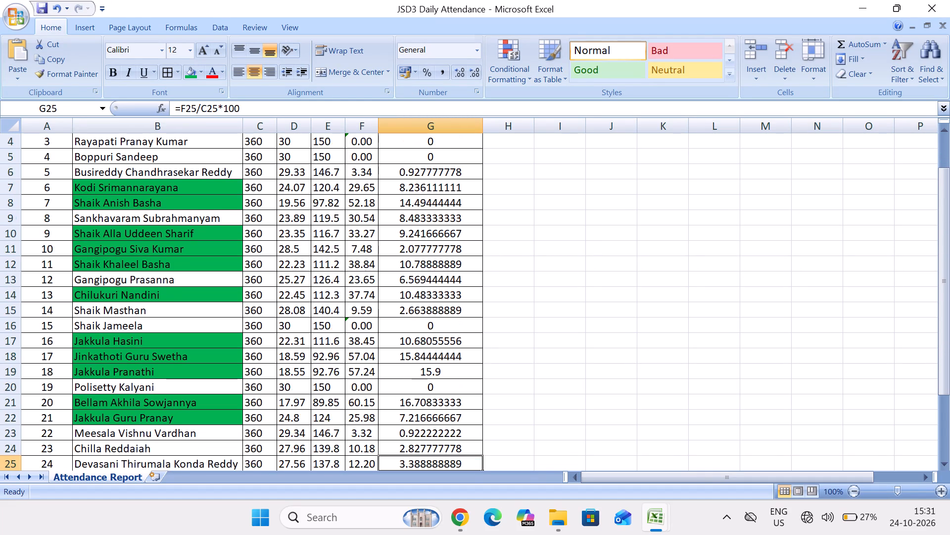
key("Down")
key("Down")
key("Down")
key("Down")
key("Down")
key("Down")
key("Down")
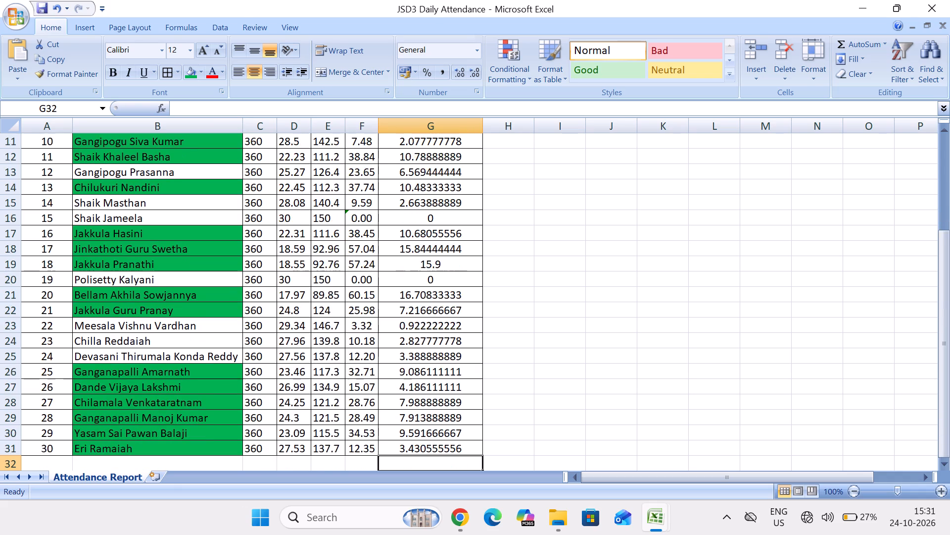
key("Down")
key("Down")
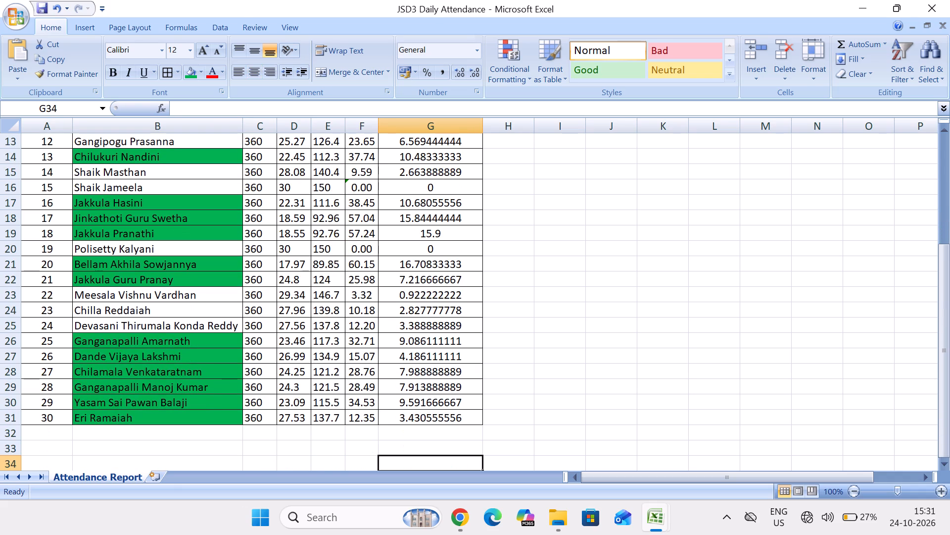
Check the Hours Attendance % formulas again from below the list back up to S.No 7.
key("Up")
key("Up")
key("Up")
key("Up")
key("Up")
key("Up")
key("Up")
key("Up")
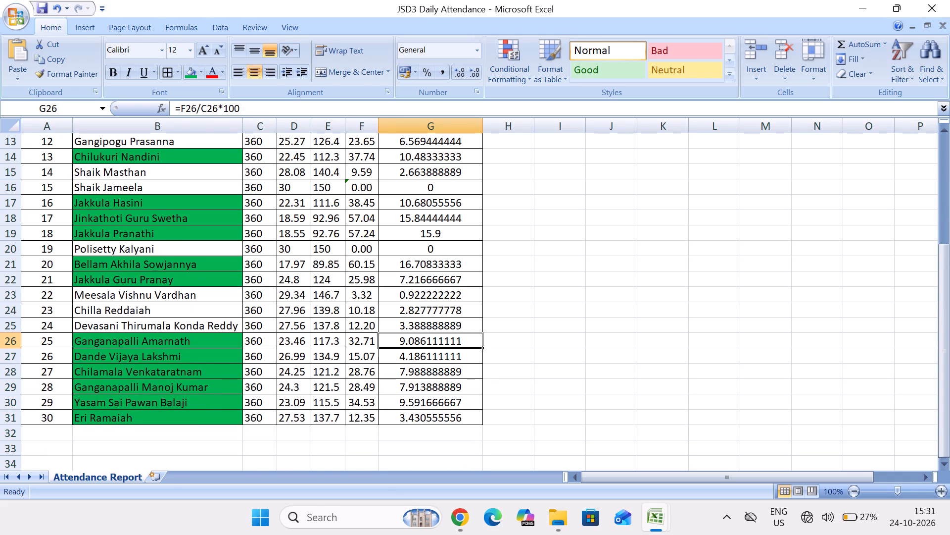
key("Up")
key("Up")
key("Up")
key("Up")
key("Up")
key("Up")
key("Up")
key("Up")
key("Up")
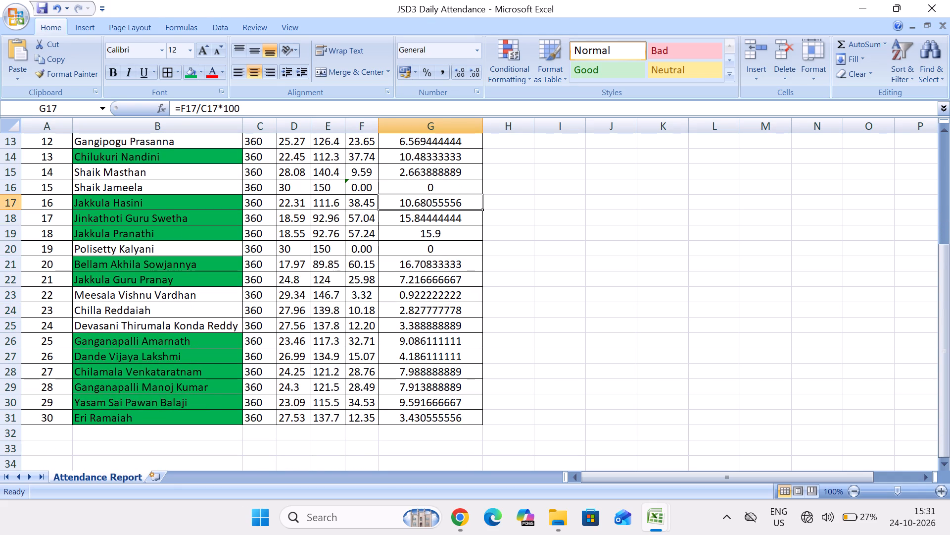
key("Up")
key("Up")
key("Up")
key("Up")
key("Up")
key("Up")
key("Up")
key("Up")
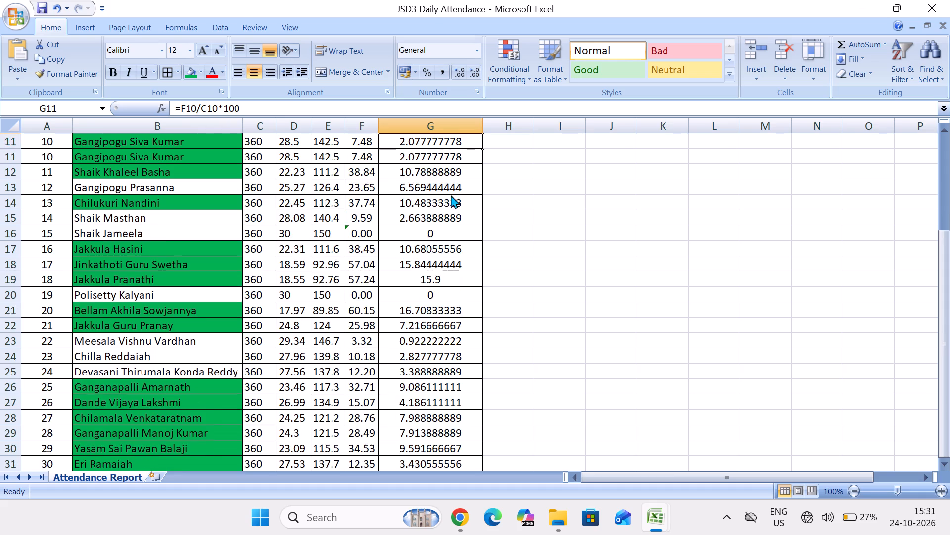
key("Up")
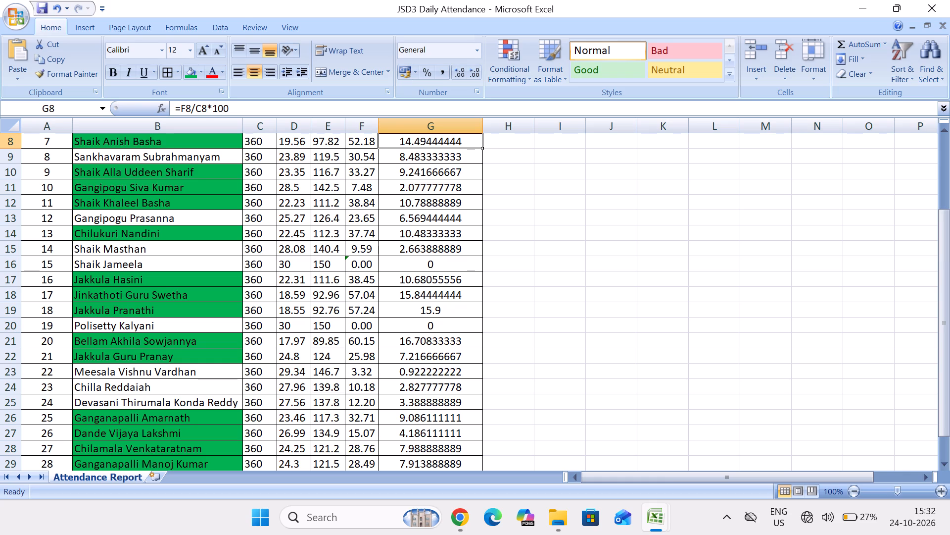
Inspect the Hours value and the P.H formula of S.No 20.
left_click(358, 340)
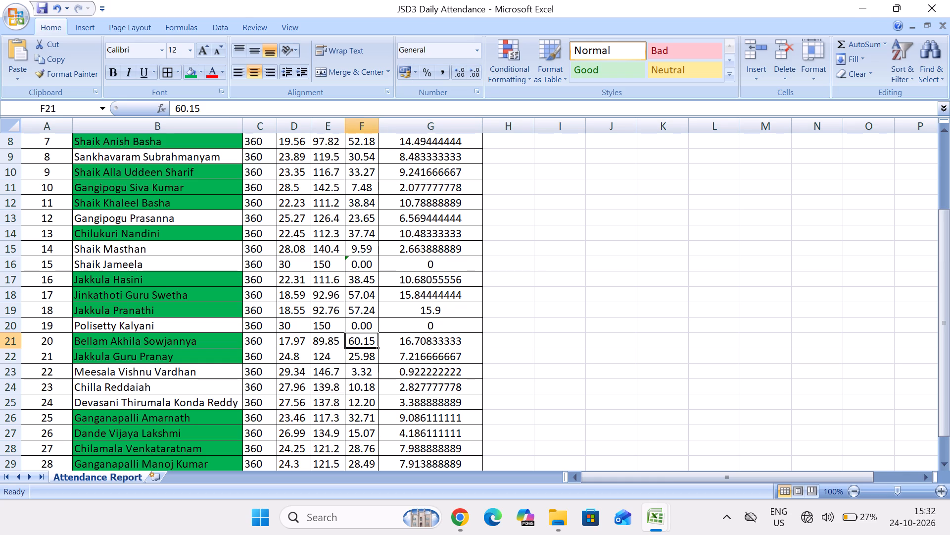
left_click(333, 342)
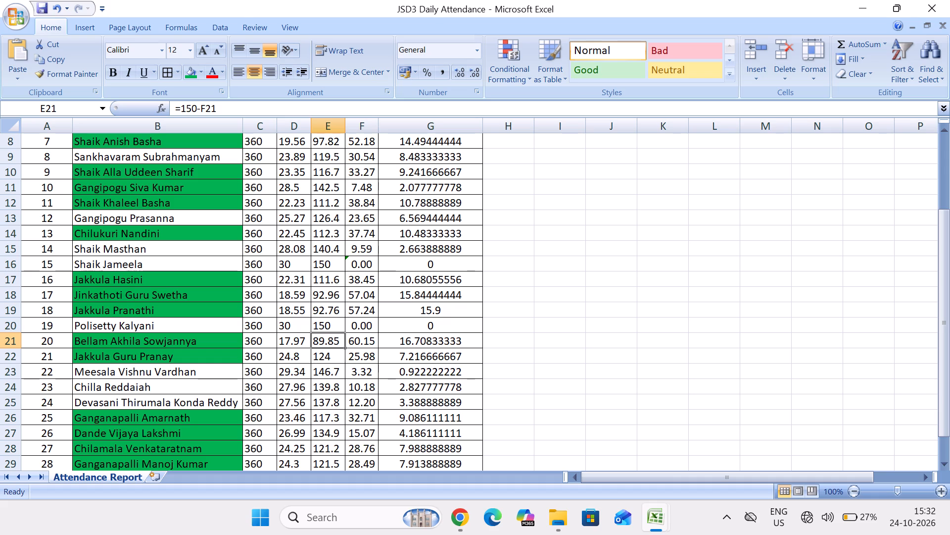
Review the P.D formulas from S.No 9 up to the column header and back down to S.No 6.
left_click(292, 169)
key("Up")
key("Up")
key("Up")
key("Up")
key("Up")
key("Up")
key("Up")
key("Up")
key("Up")
key("Up")
key("Up")
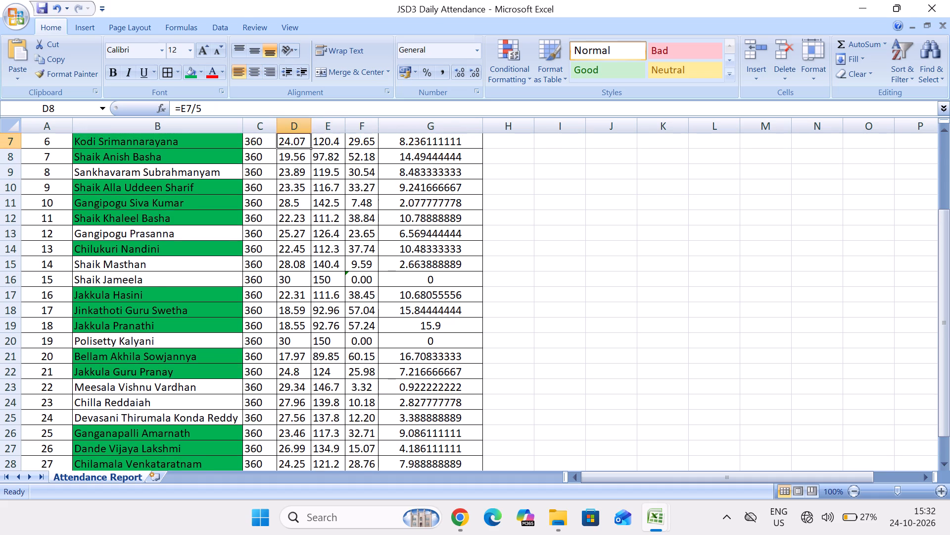
key("Down")
key("Down")
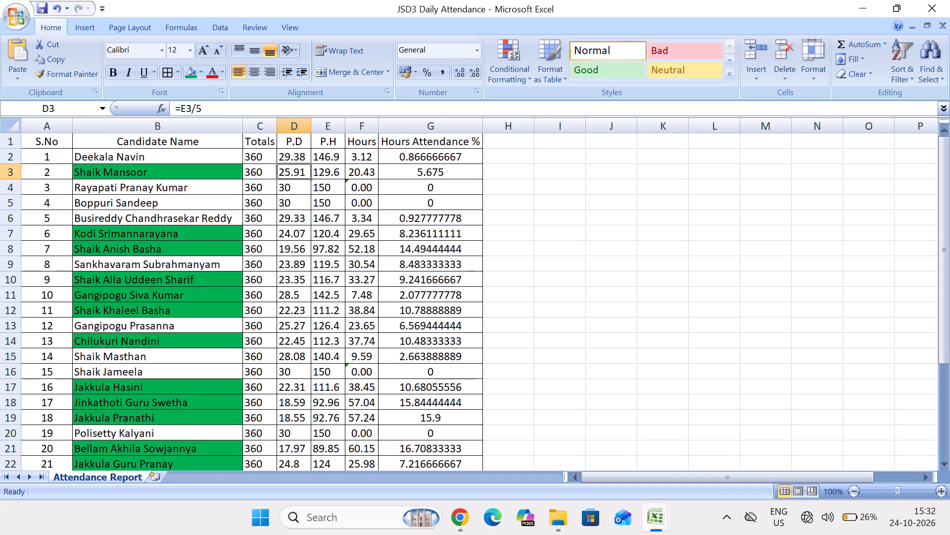
key("Down")
key("Down")
key("Down")
key("Down")
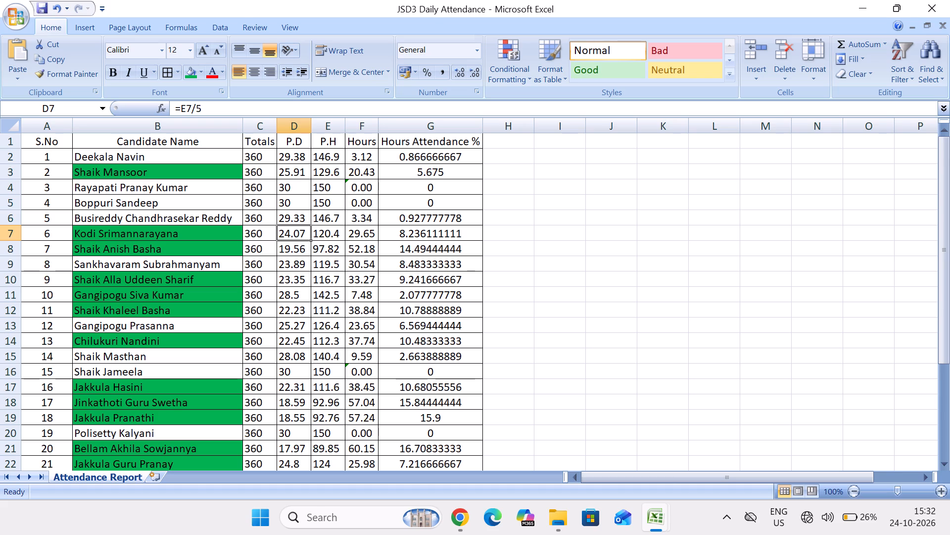
key("Down")
key("Up")
Check the Hours values from S.No 1 down to S.No 7.
left_click(361, 157)
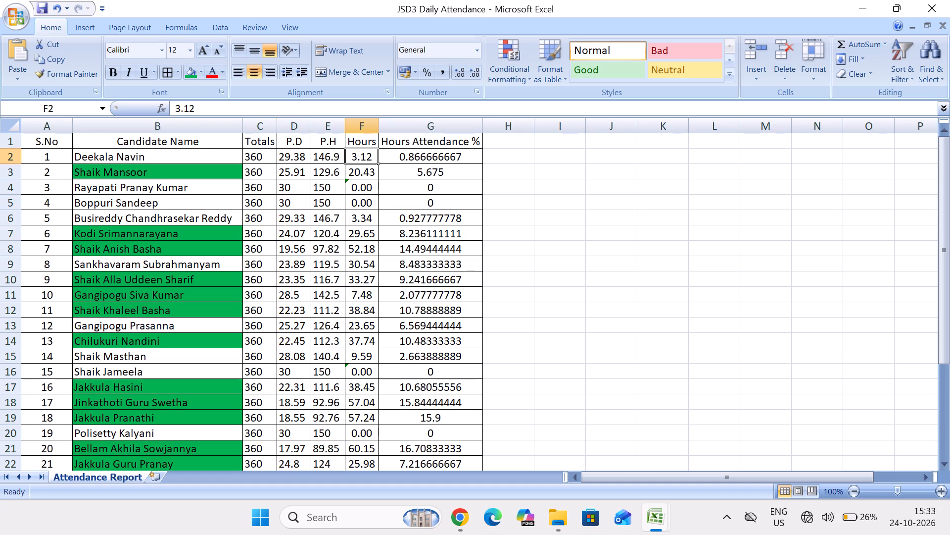
key("Down")
key("Down")
key("Down")
key("Down")
key("Down")
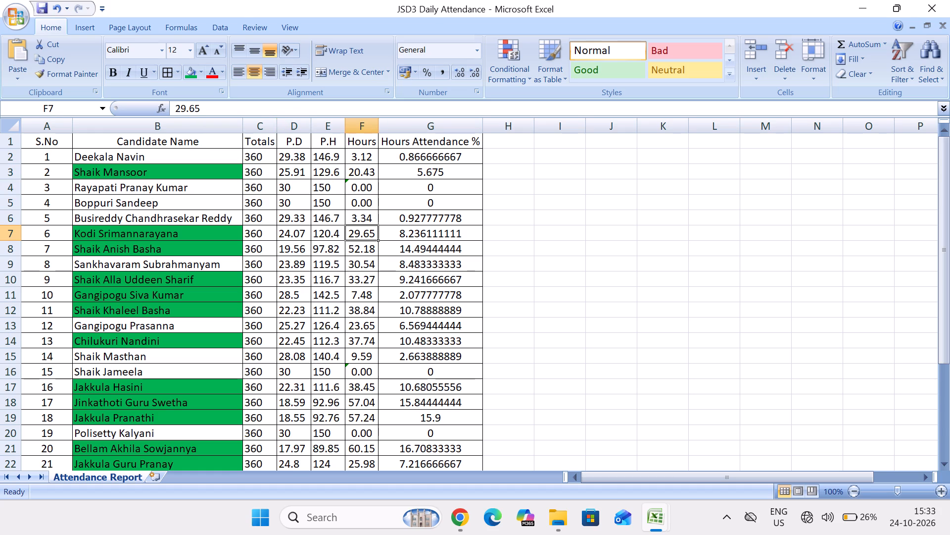
key("Down")
Review the P.H formulas around S.No 5 to 7, continuing row by row past the last candidate, S.No 30.
key("Left")
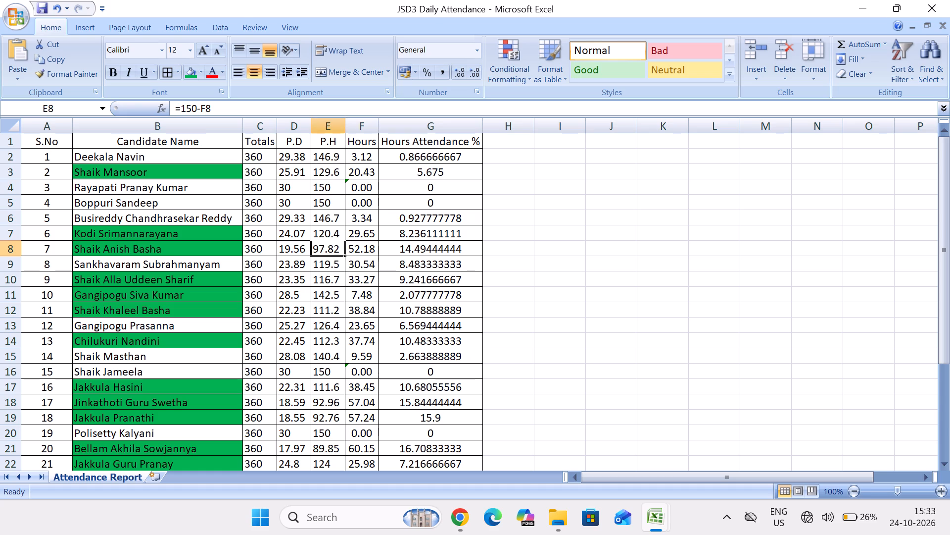
key("Up")
key("Up")
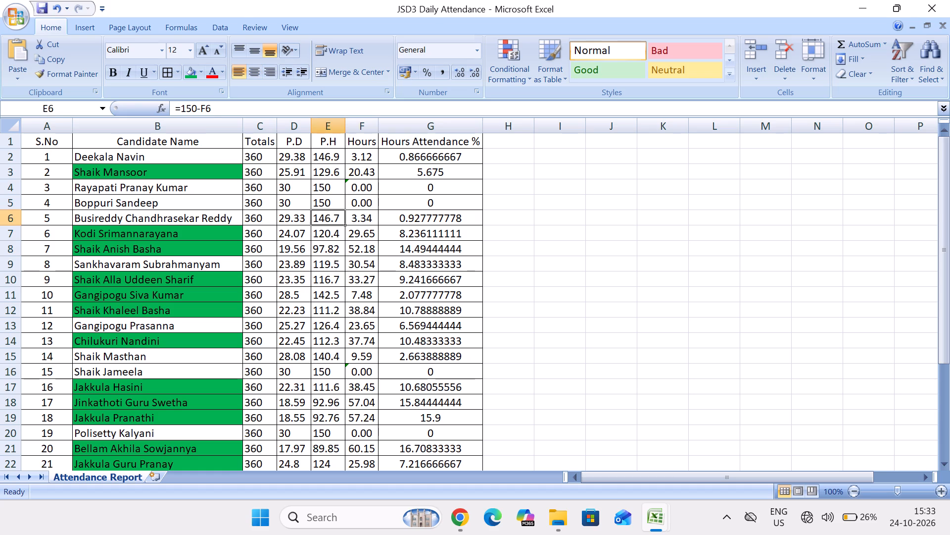
key("Down")
key("Down")
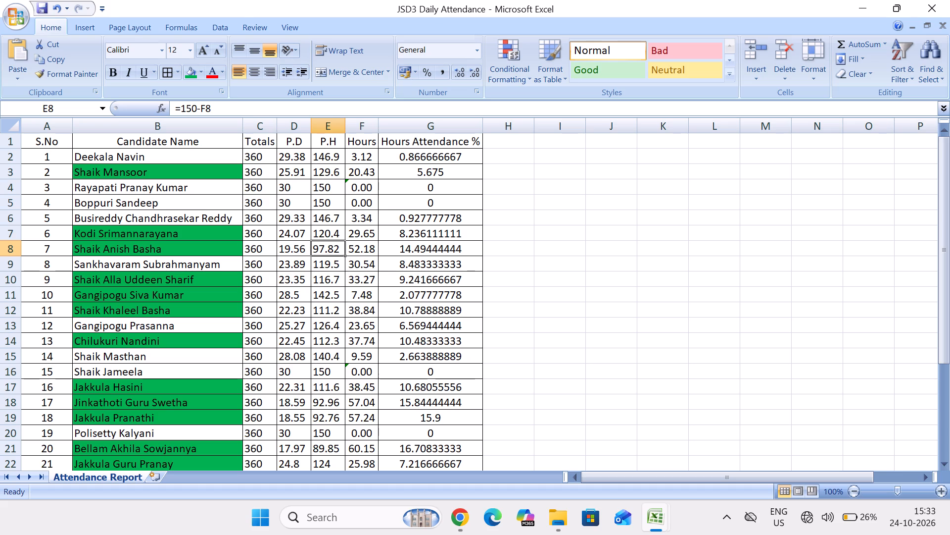
key("Down")
key("Down")
key("Down")
key("Down")
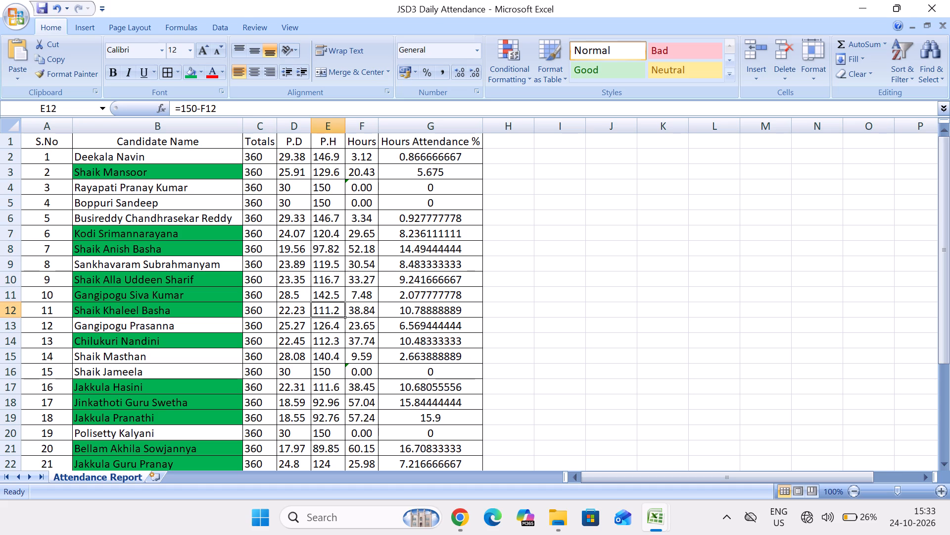
key("Down")
key("Down")
key("Down")
key("Down")
key("Down")
key("Down")
key("Down")
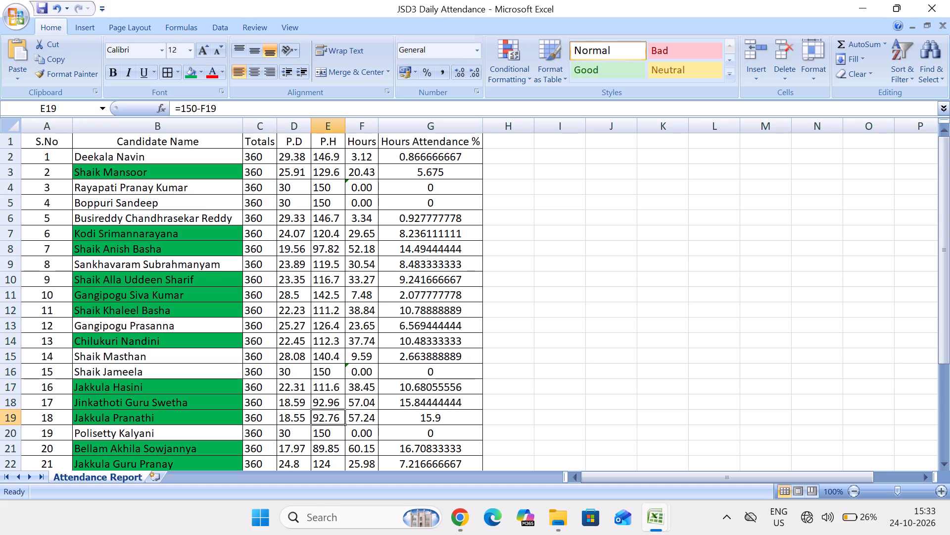
key("Down")
key("Down")
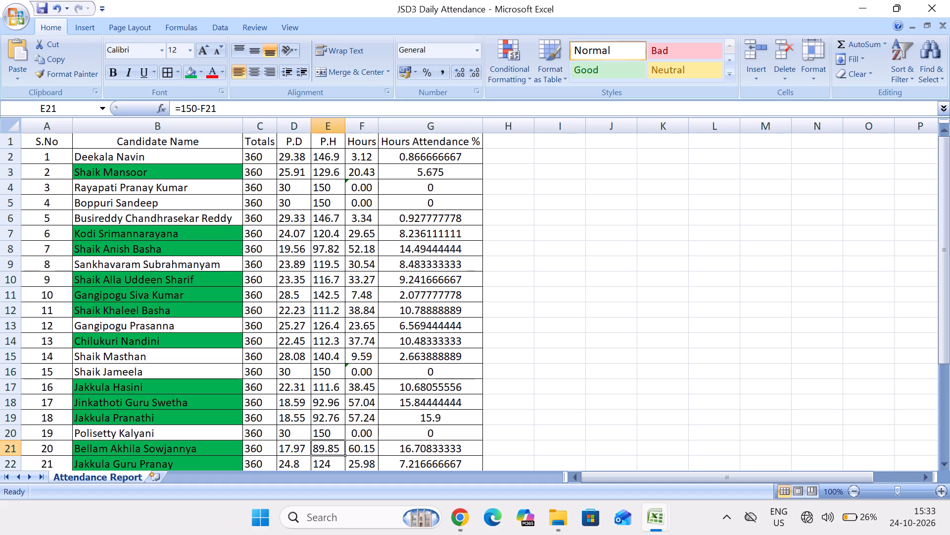
key("Down")
key("Down")
key("Down")
key("Down")
key("Down")
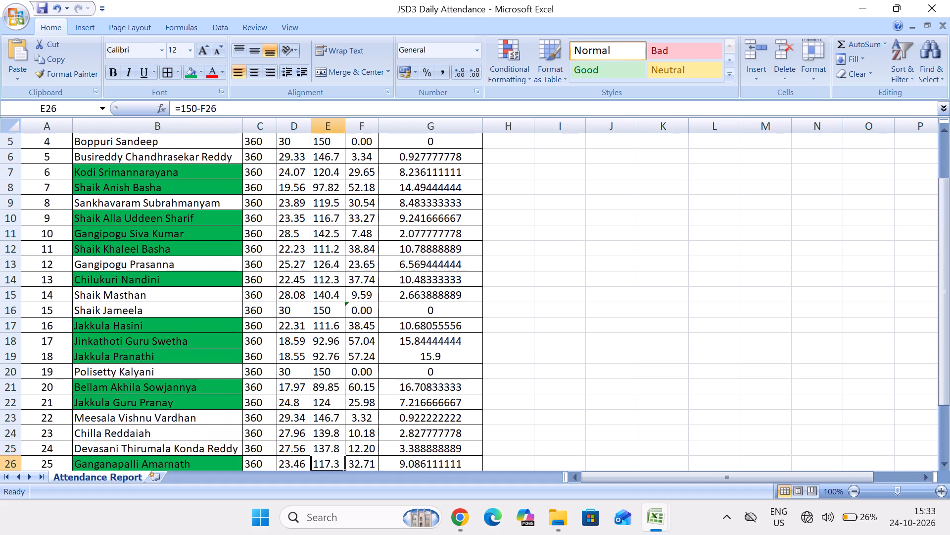
key("Down")
key("Down")
key("Down")
key("Down")
key("Down")
key("Down")
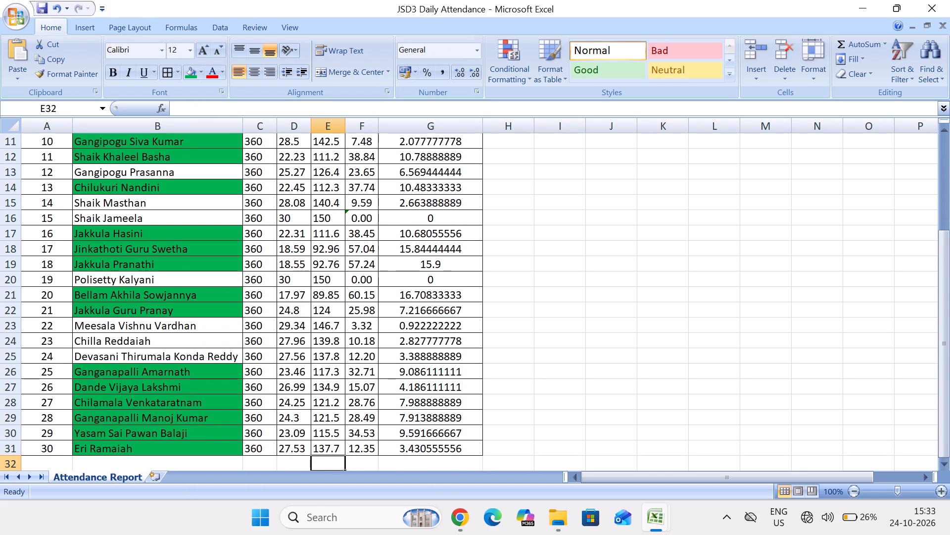
Check the P.H formulas again from the bottom of the list up to the header, ending on S.No 2's Hours value.
key("Up")
key("Up")
key("Up")
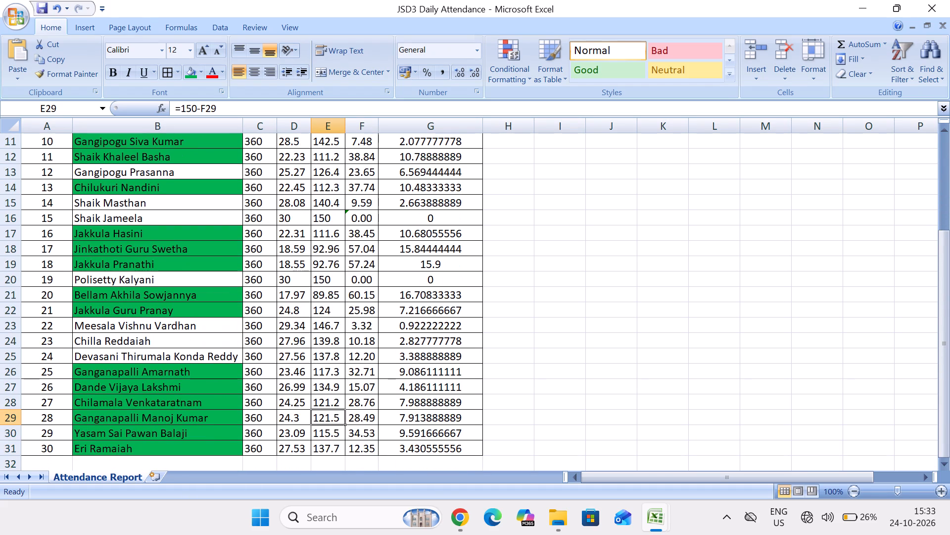
key("Up")
key("Up")
key("Up")
key("Up")
key("Up")
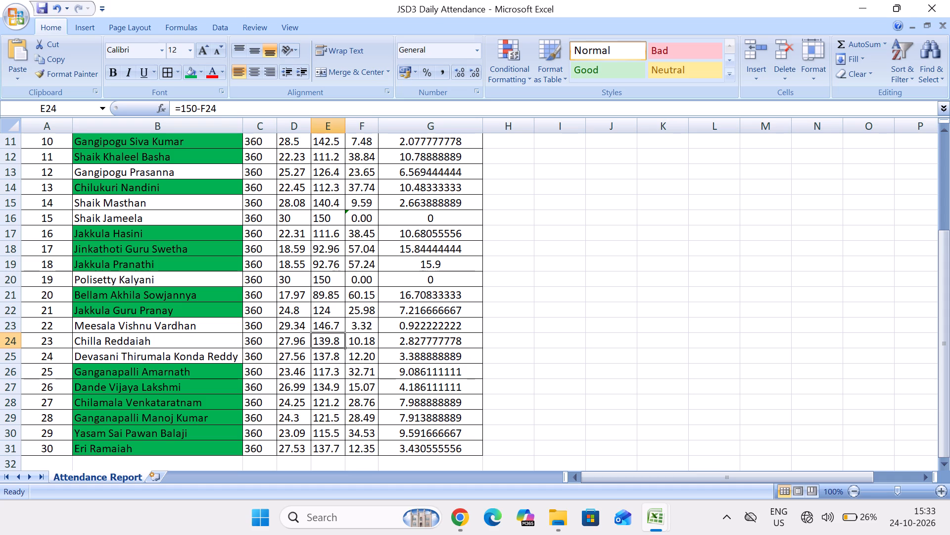
key("Up")
key("Up")
key("Up")
key("Up")
key("Up")
key("Up")
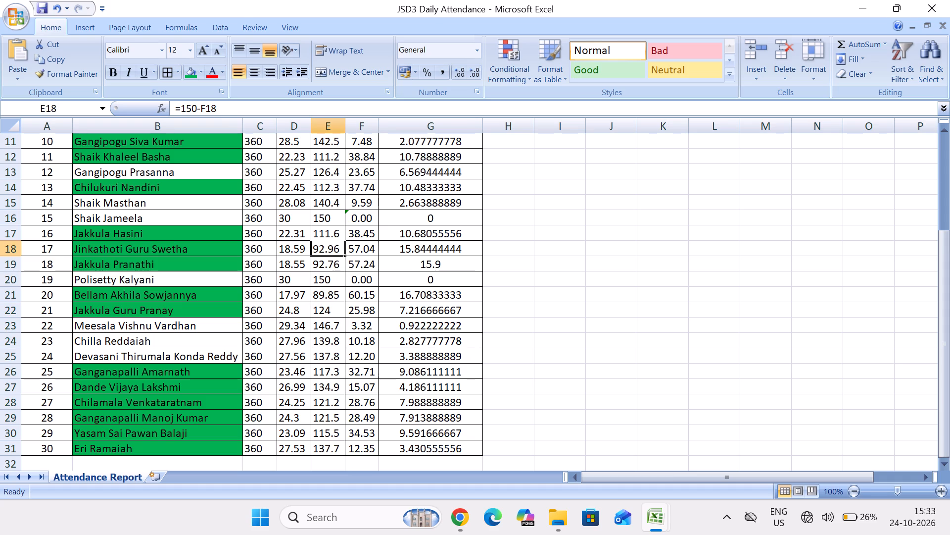
key("Up")
key("Up")
key("Up")
key("Up")
key("Up")
key("Up")
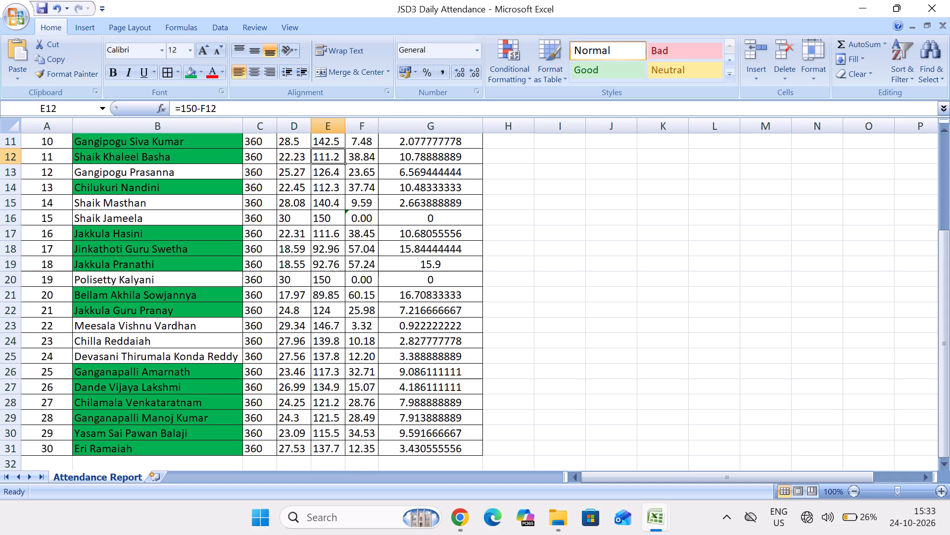
key("Up")
key("Up")
key("Up")
key("Up")
key("Up")
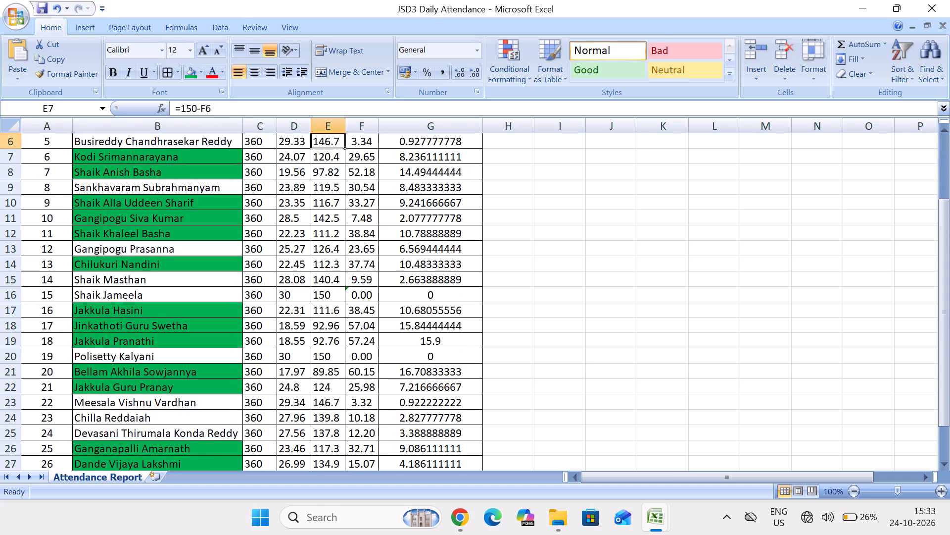
key("Up")
key("Up")
key("Up")
key("Up")
key("Up")
key("Up")
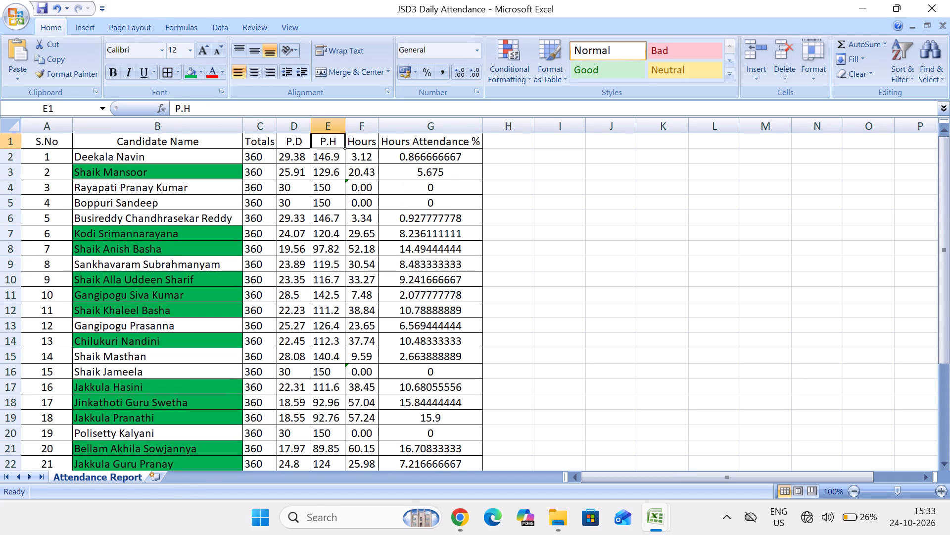
key("Down")
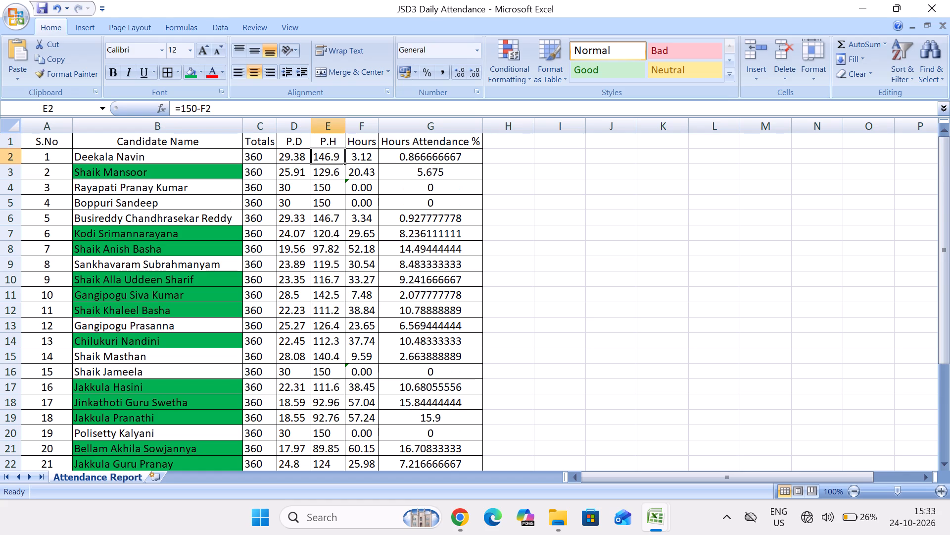
key("Down")
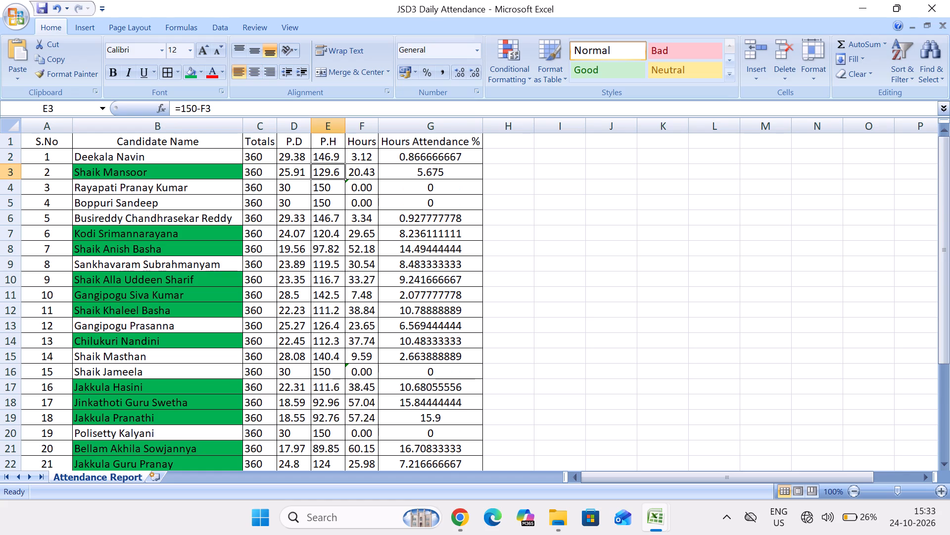
key("Down")
key("Up")
key("Right")
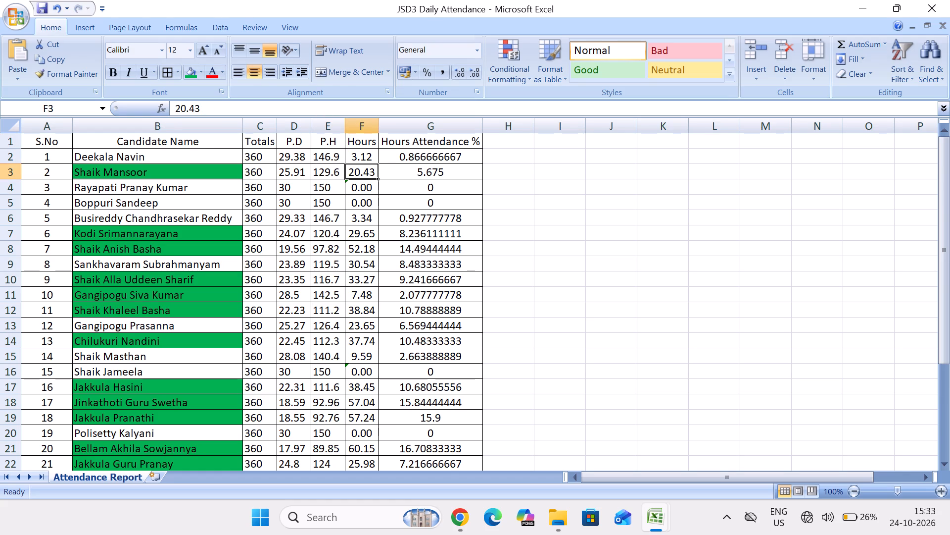
Compare the Hours Attendance %, P.H and P.D formulas while stepping down from S.No 1 to S.No 8.
key("Up")
key("Right")
key("Down")
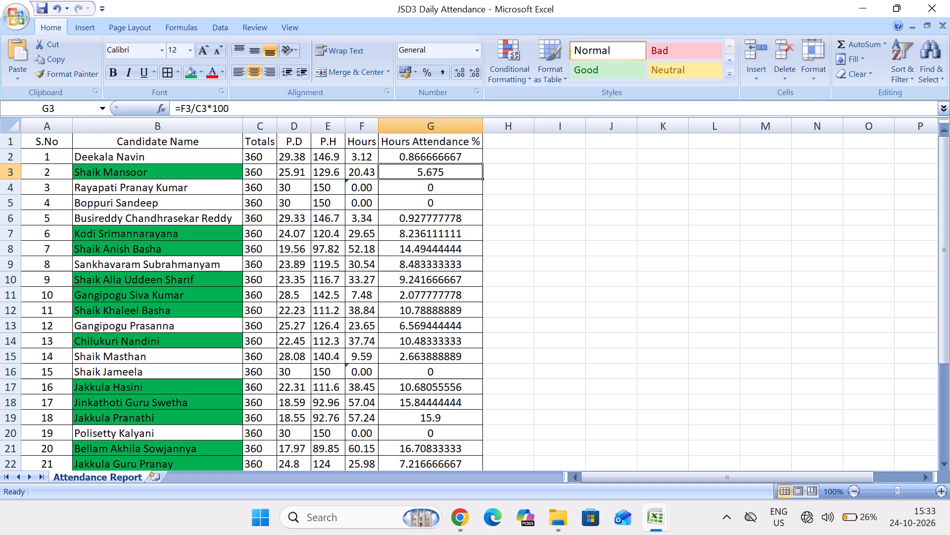
key("Left")
key("Down")
key("Left")
key("Down")
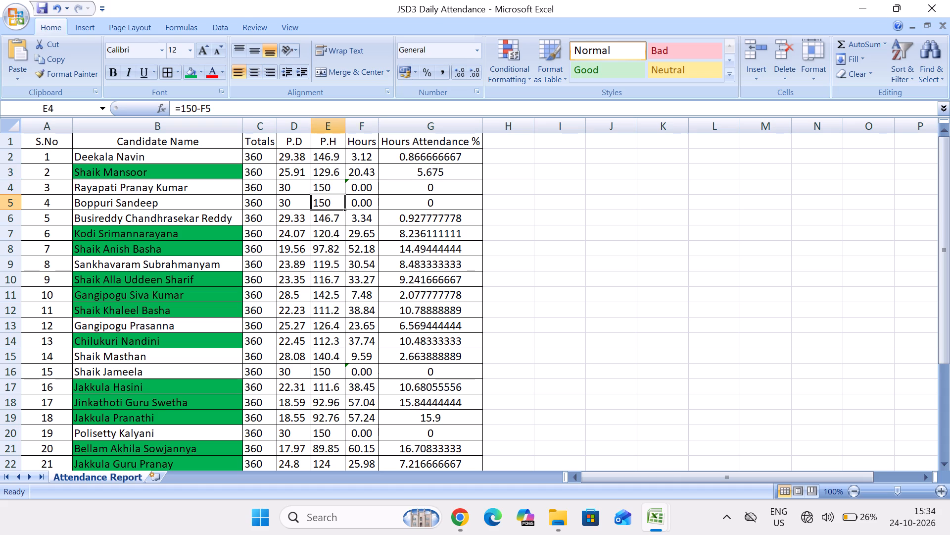
key("Right")
key("Down")
key("Left")
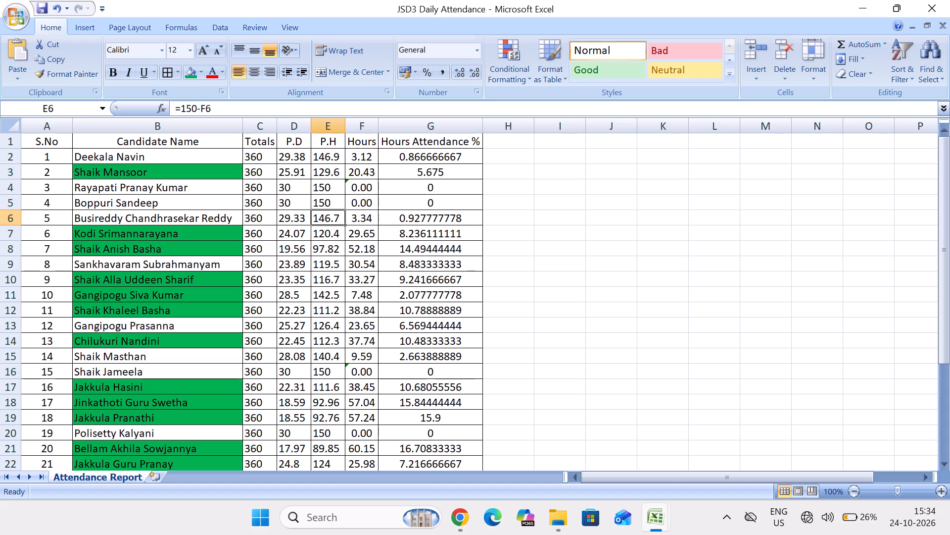
key("Down")
key("Left")
key("Down")
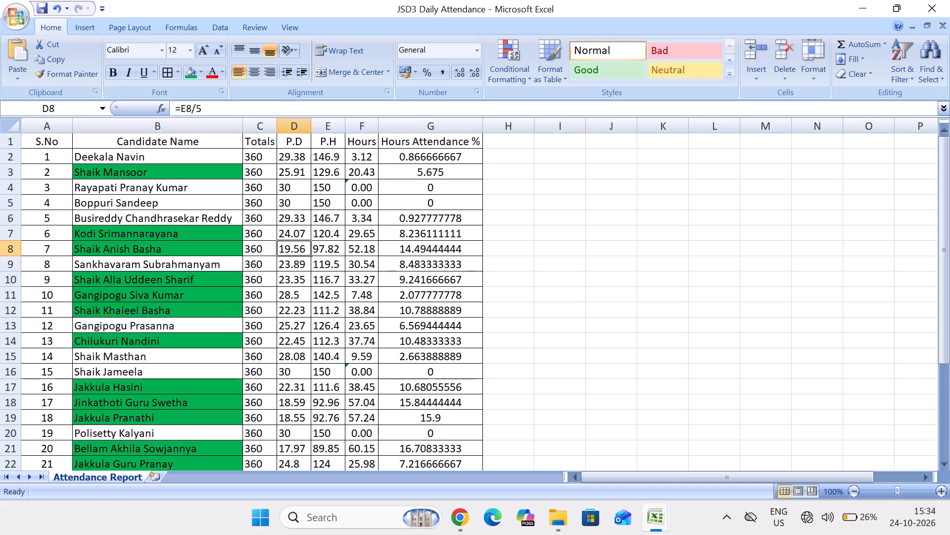
key("Left")
key("Down")
key("Right")
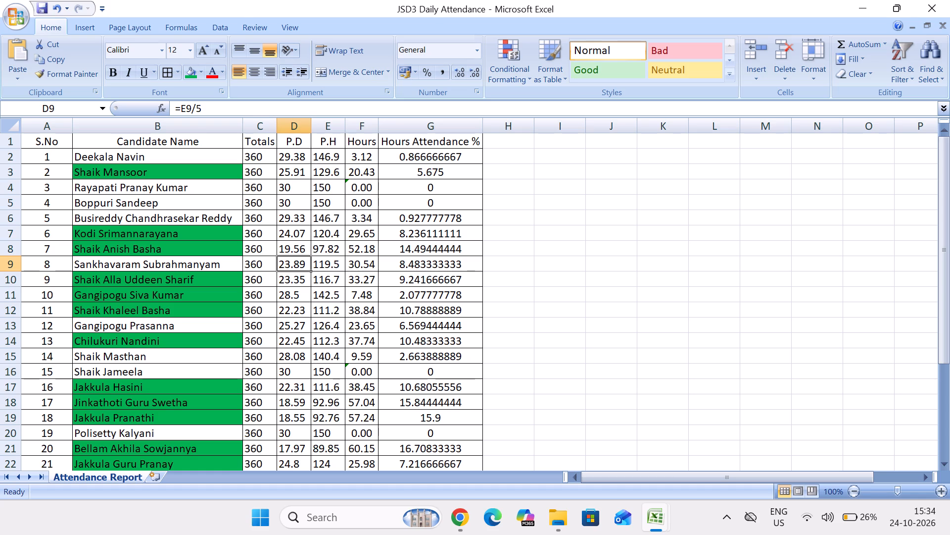
key("Right")
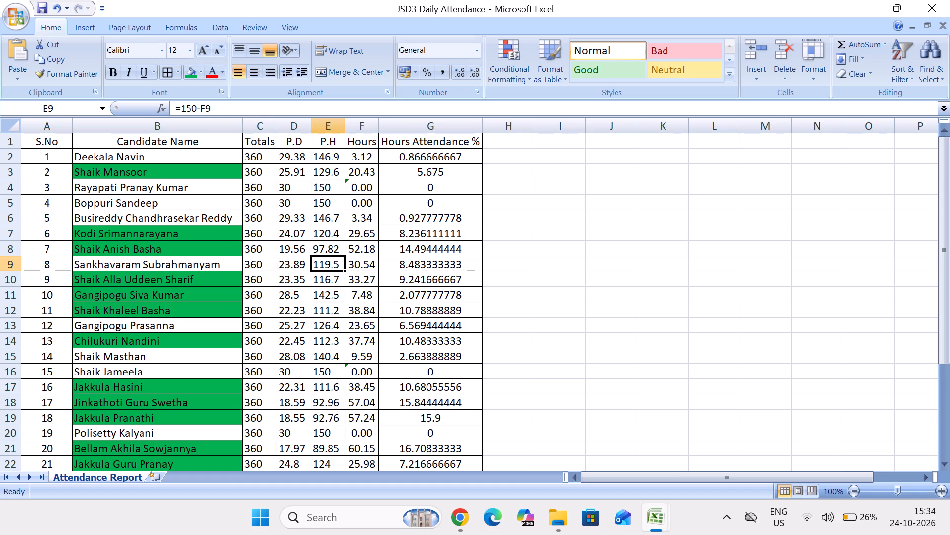
Review the P.H formulas row by row from S.No 8 down to S.No 20.
key("Up")
key("Down")
key("Down")
key("Down")
key("Down")
key("Down")
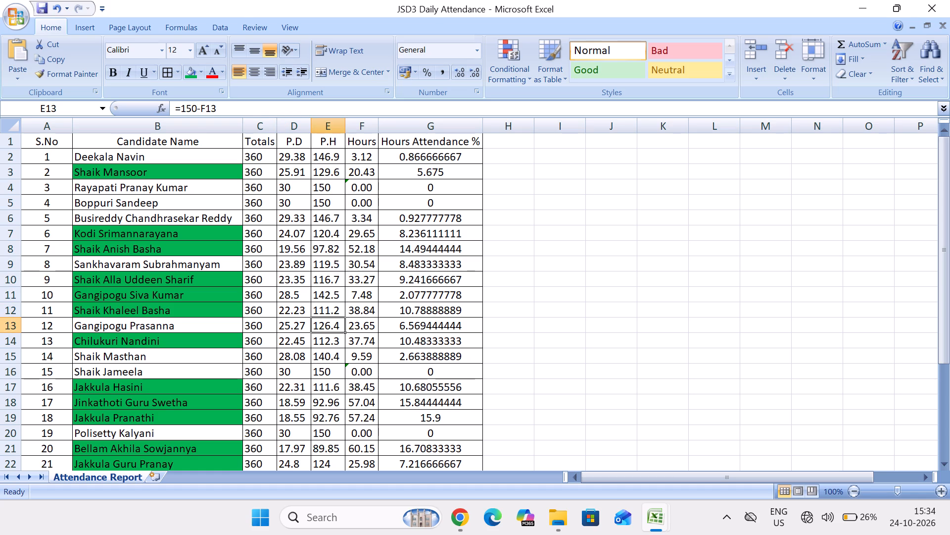
key("Down")
key("Down")
key("Down")
key("Down")
key("Down")
key("Down")
key("Down")
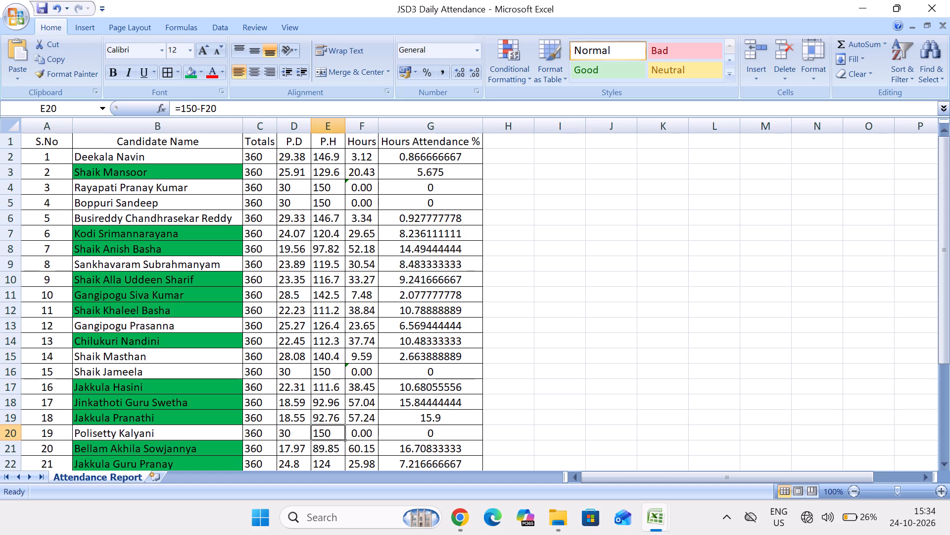
key("Down")
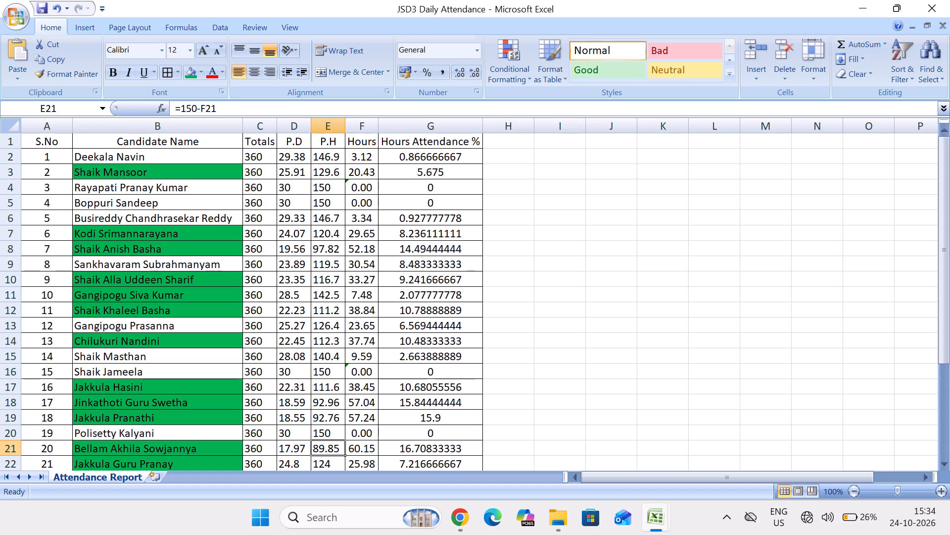
Recheck the P.H formulas from S.No 19 back up to the column header.
key("Up")
key("Up")
key("Up")
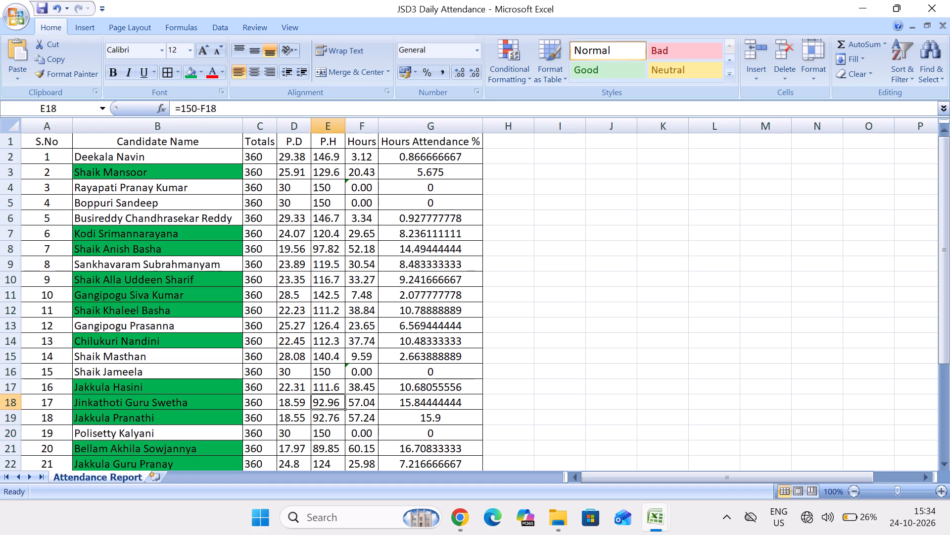
key("Up")
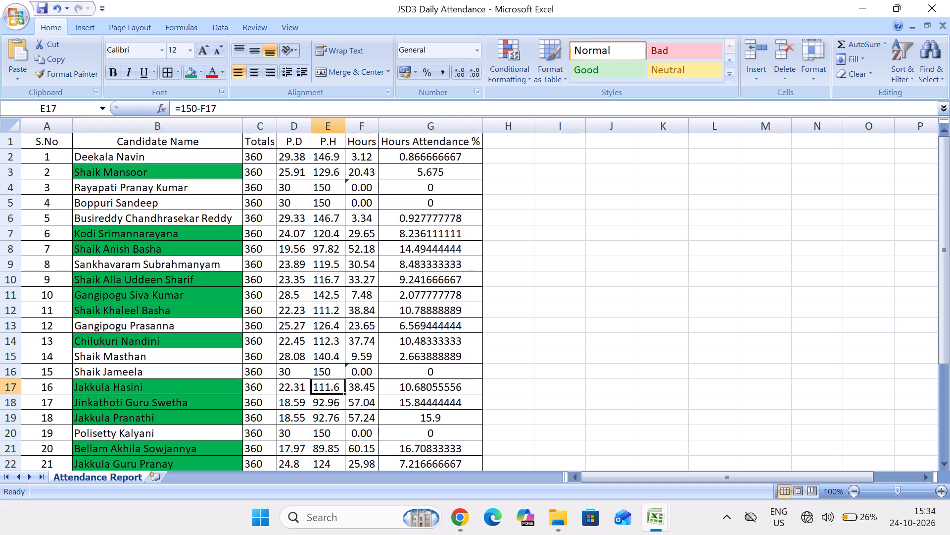
key("Up")
key("Up")
key("Up")
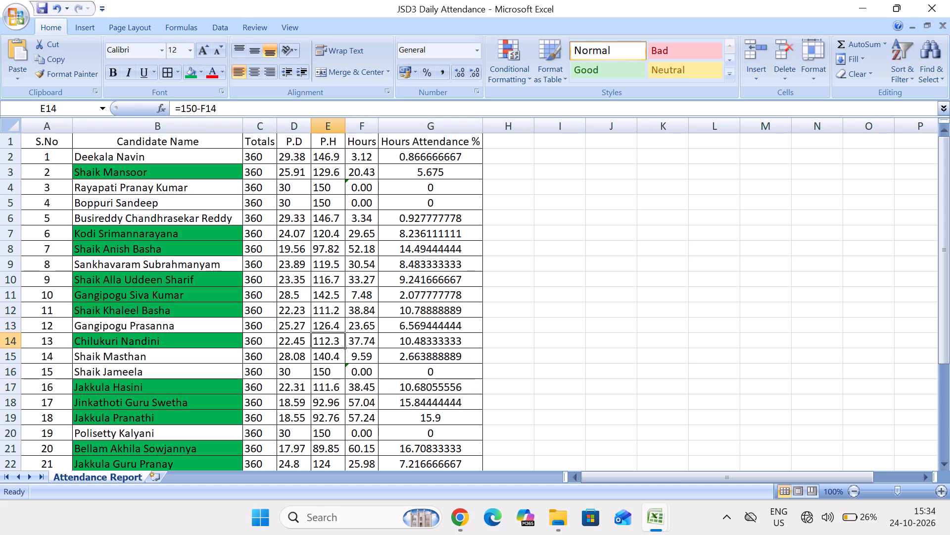
key("Up")
key("Up")
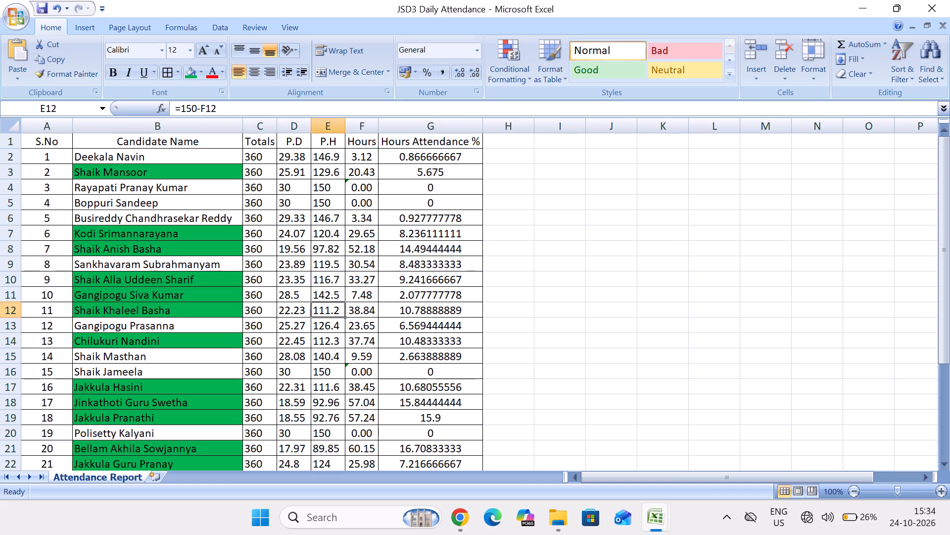
key("Up")
key("Up")
key("Up")
key("Up")
key("Up")
key("Up")
key("Up")
key("Up")
key("Up")
key("Up")
key("Up")
key("Up")
key("Up")
key("Up")
key("Up")
key("Up")
Review the whole P.H column's formulas from S.No 1 down past the last candidate, S.No 30.
key("Down")
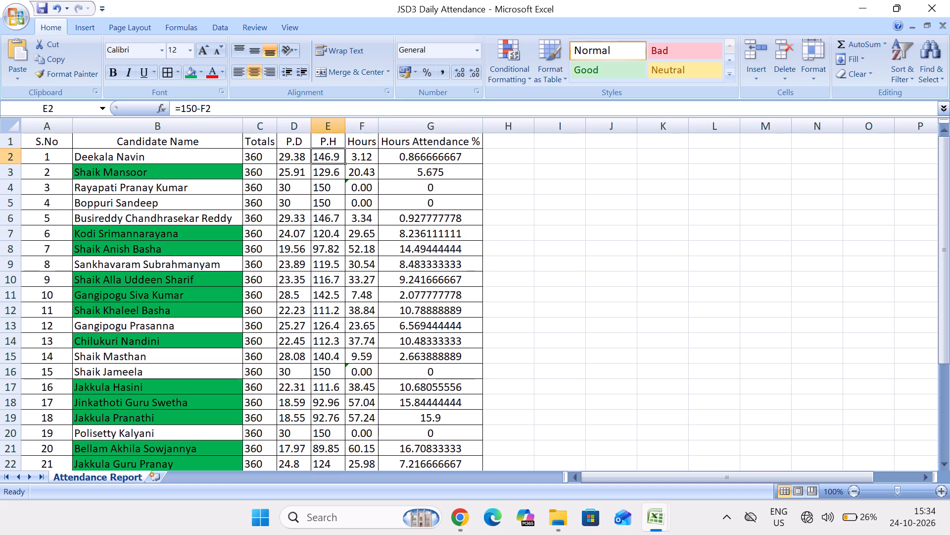
key("Down")
key("Down")
key("Down")
key("Down")
key("Down")
key("Down")
key("Down")
key("Down")
key("Down")
key("Down")
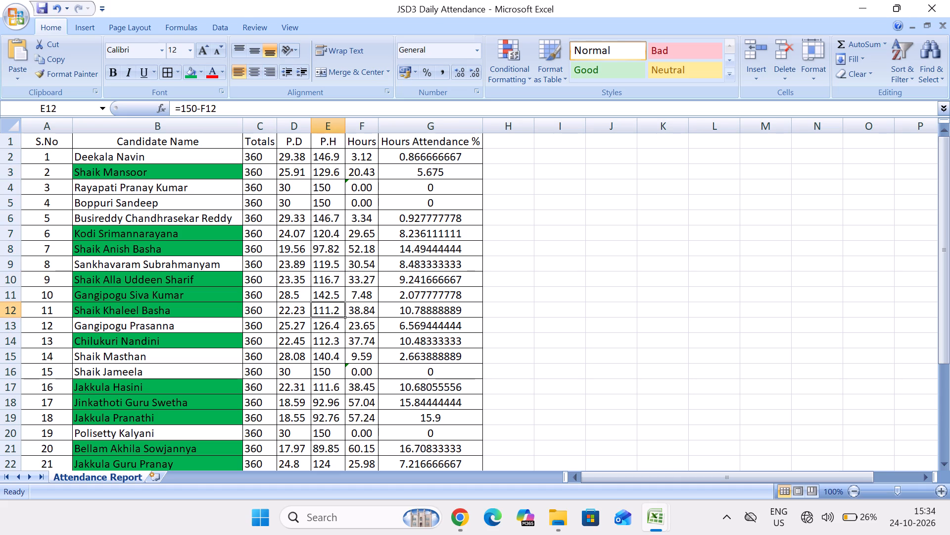
key("Down")
key("Down")
key("Down")
key("Down")
key("Down")
key("Down")
key("Down")
key("Down")
key("Down")
key("Down")
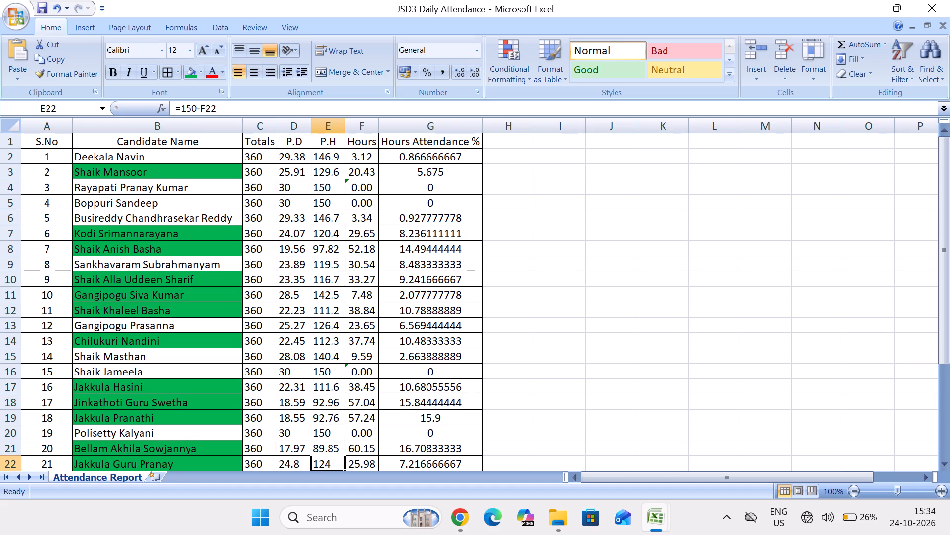
key("Down")
key("Down")
key("Down")
key("Down")
key("Down")
key("Down")
key("Down")
key("Down")
key("Down")
key("Down")
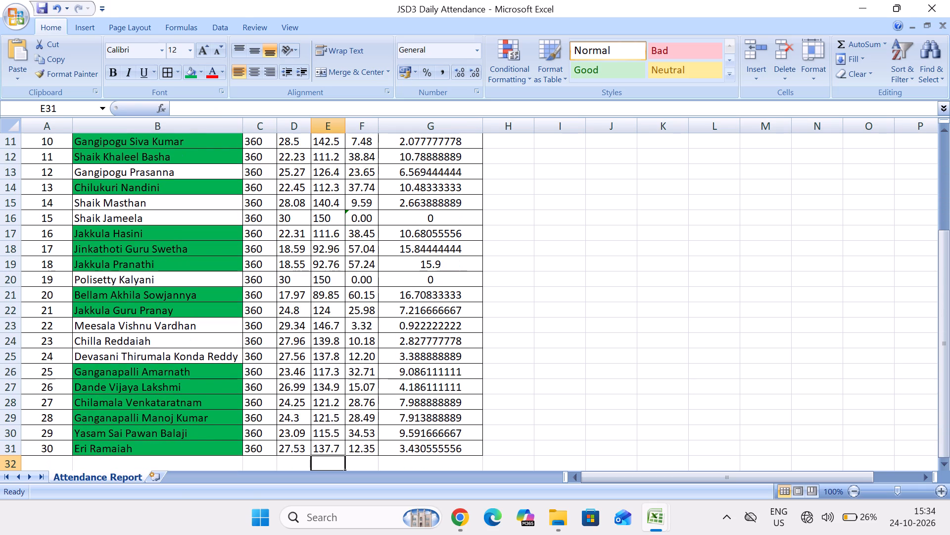
Check the P.H formulas from S.No 30 up to the header, rechecking S.No 17 and 18 along the way.
key("Up")
key("Up")
key("Up")
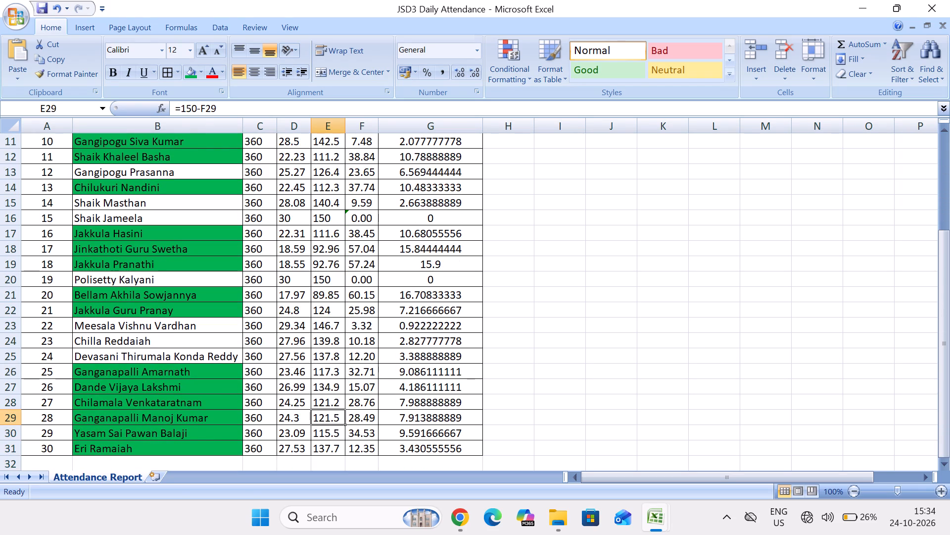
key("Up")
key("Up")
key("Up")
key("Up")
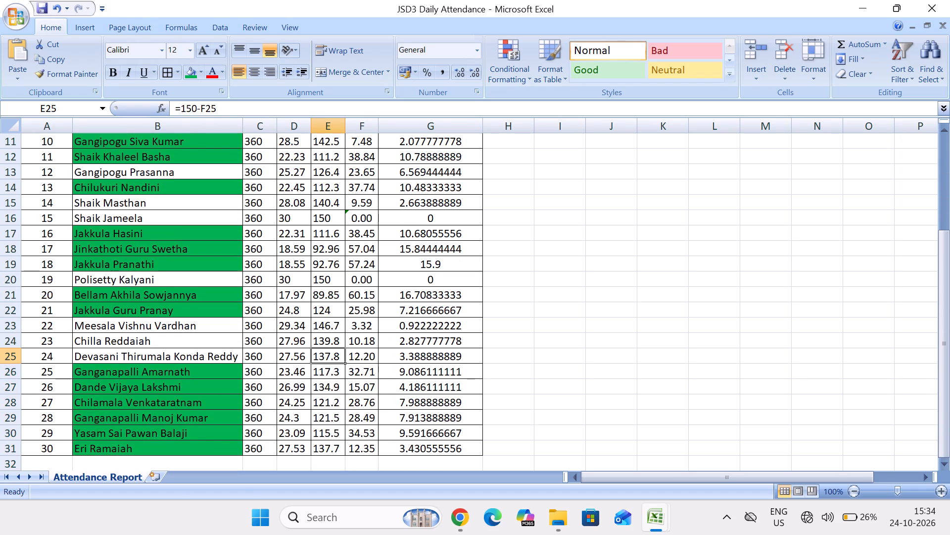
key("Up")
key("Up")
key("Up")
key("Up")
key("Up")
key("Up")
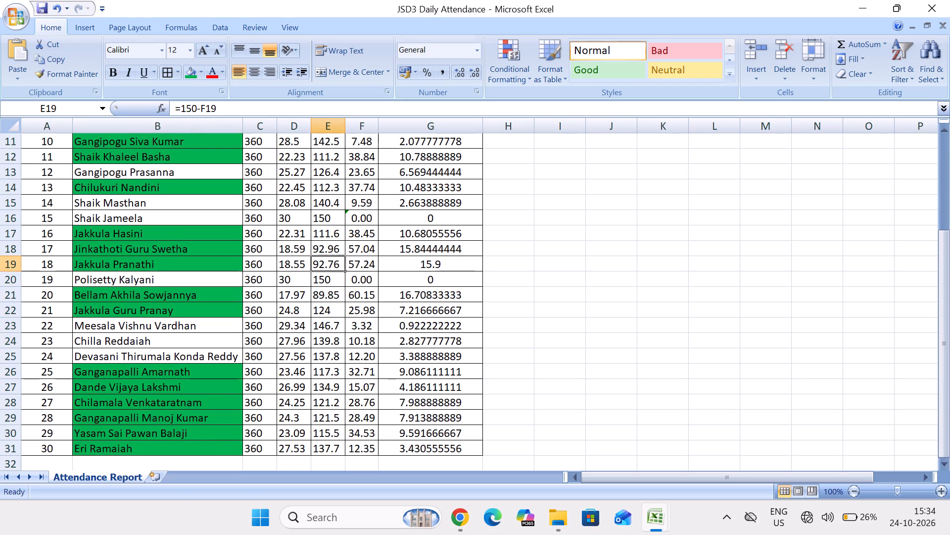
key("Up")
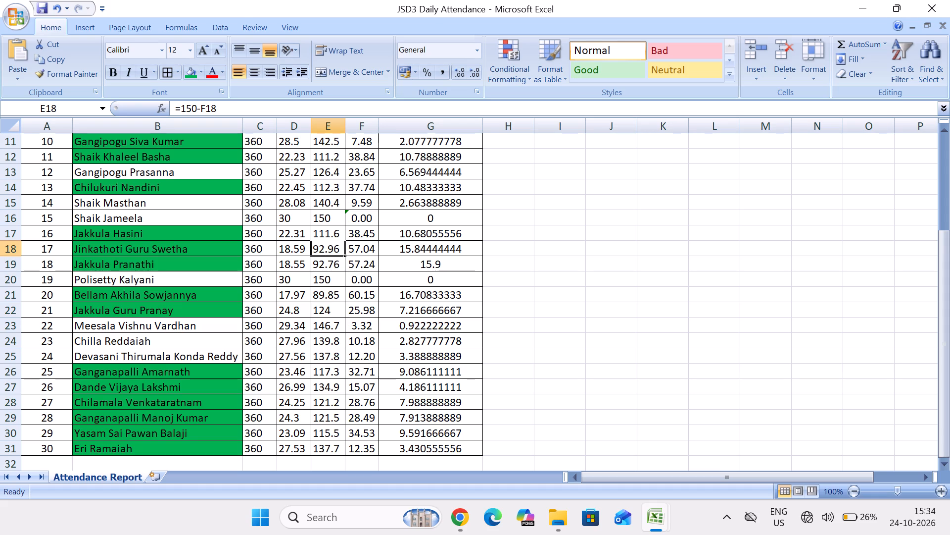
key("Down")
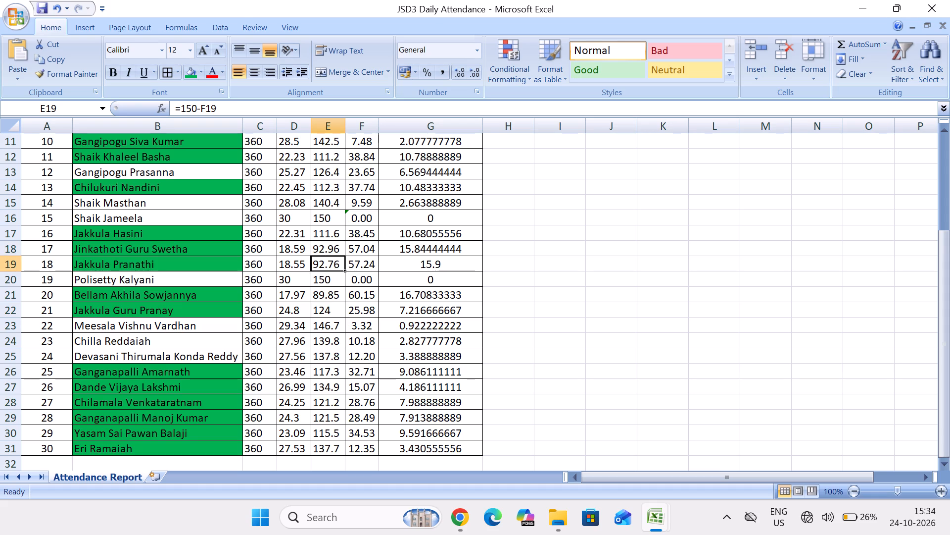
key("Up")
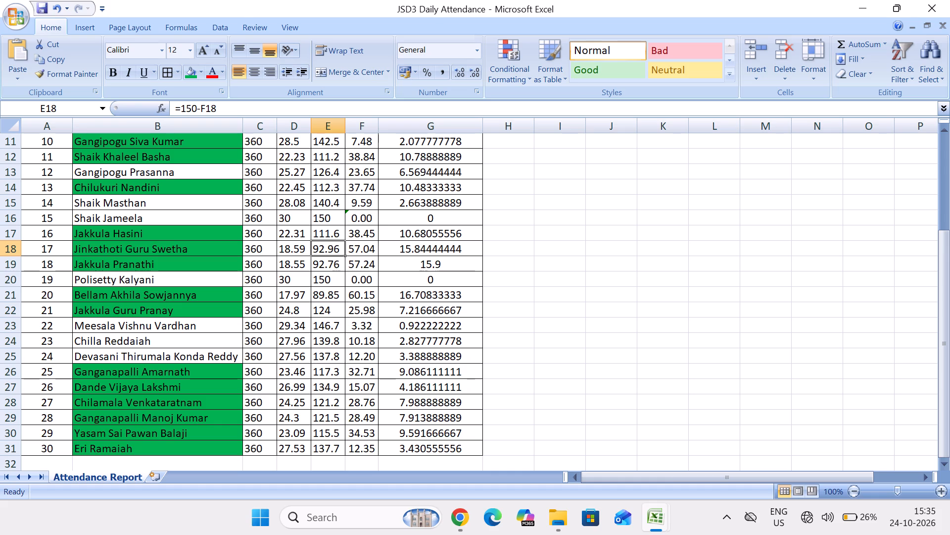
key("Up")
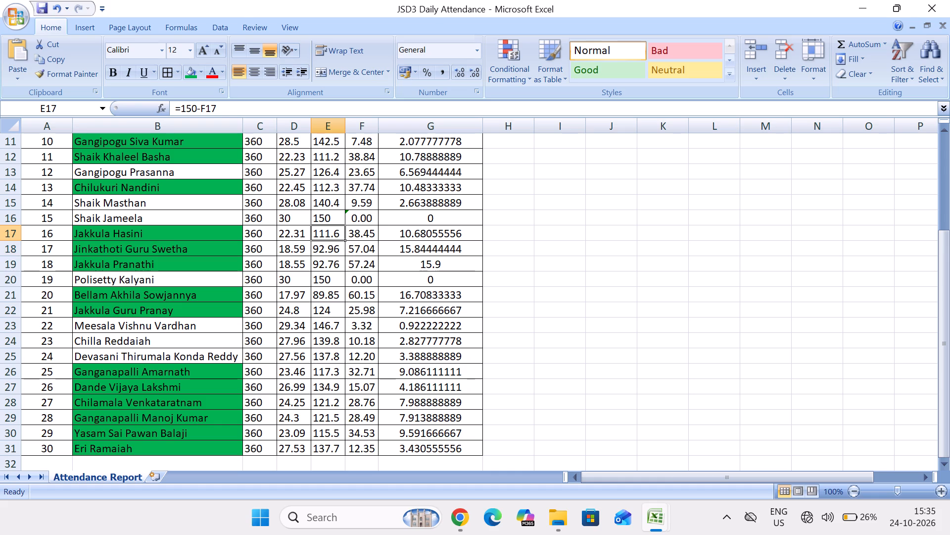
key("Up")
key("Up")
key("Up")
key("Up")
key("Up")
key("Up")
key("Up")
key("Up")
key("Up")
key("Up")
key("Up")
key("Up")
key("Up")
key("Up")
key("Up")
key("Up")
key("Up")
key("Up")
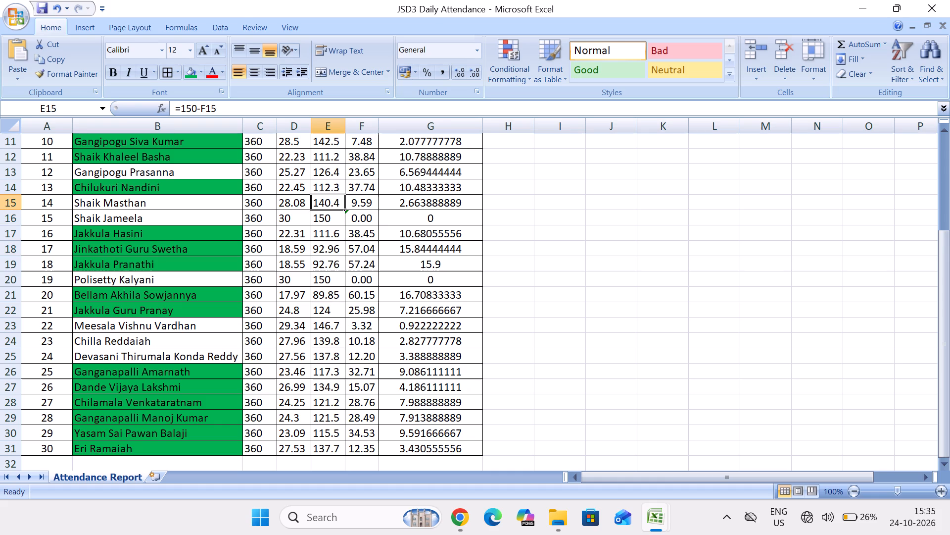
Go through the P.H formulas again from S.No 1 down to the row below S.No 30.
key("Down")
key("Down")
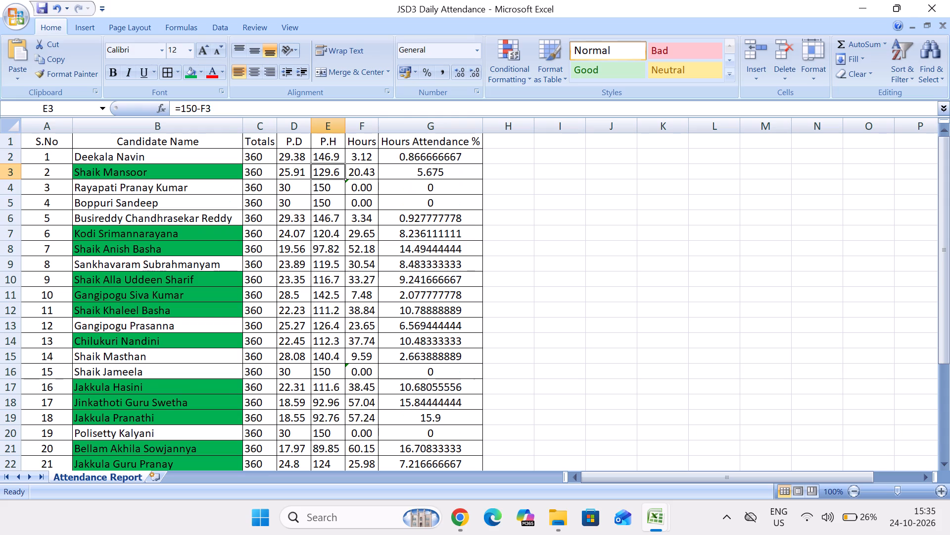
key("Down")
key("Down")
key("Down")
key("Down")
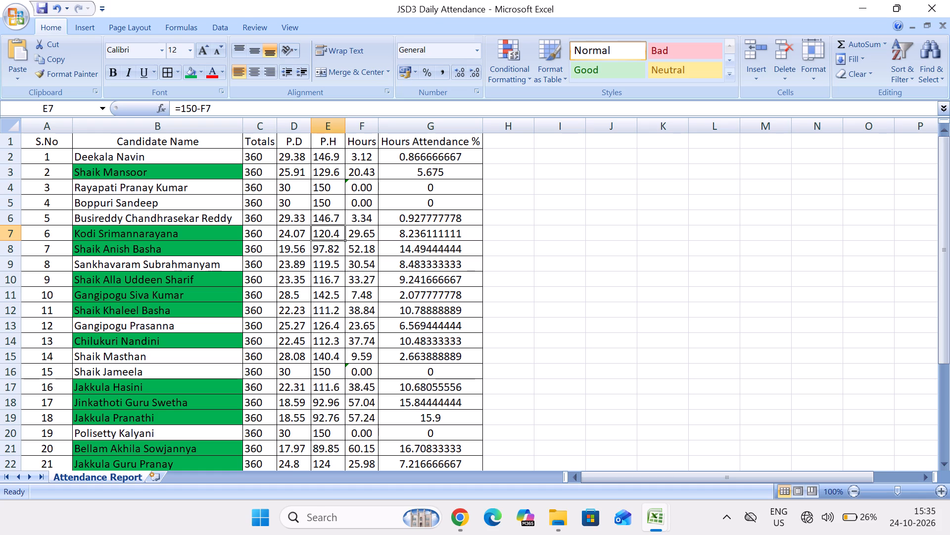
key("Down")
key("Down")
key("Down")
key("Down")
key("Down")
key("Down")
key("Down")
key("Down")
key("Down")
key("Down")
key("Down")
key("Down")
key("Down")
key("Down")
key("Down")
key("Down")
key("Down")
key("Down")
key("Down")
key("Down")
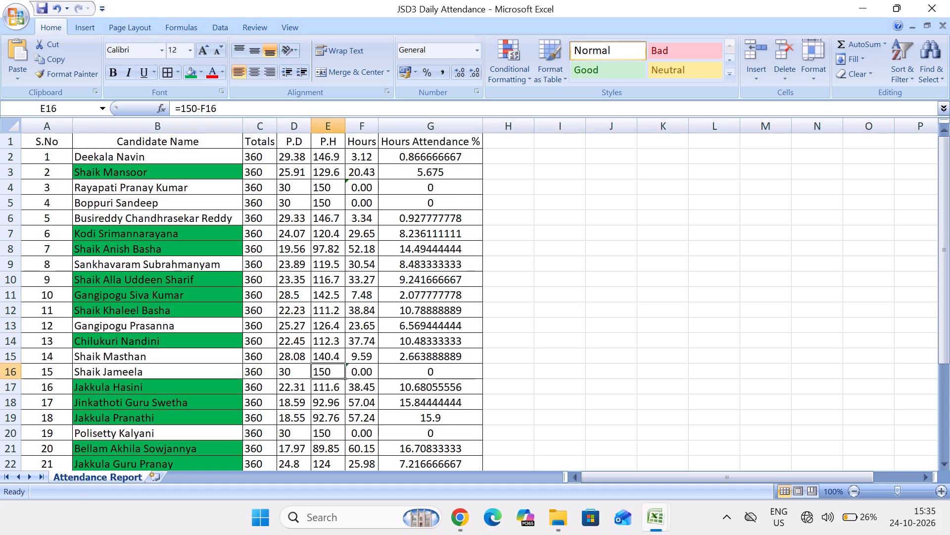
key("Up")
key("Down")
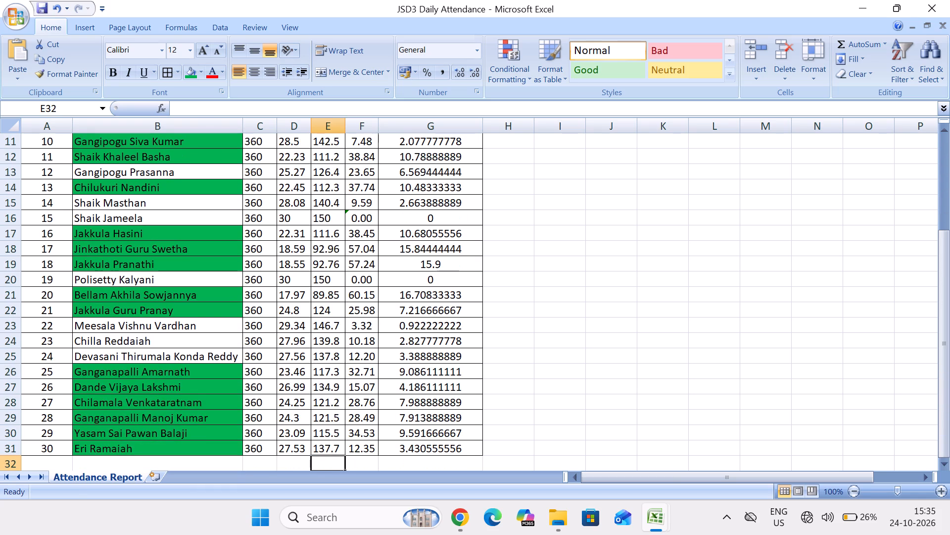
Check the P.H formulas from S.No 30 up to 26, and the P.D formulas from S.No 26 up to 23.
key("Up")
key("Up")
key("Up")
key("Up")
key("Up")
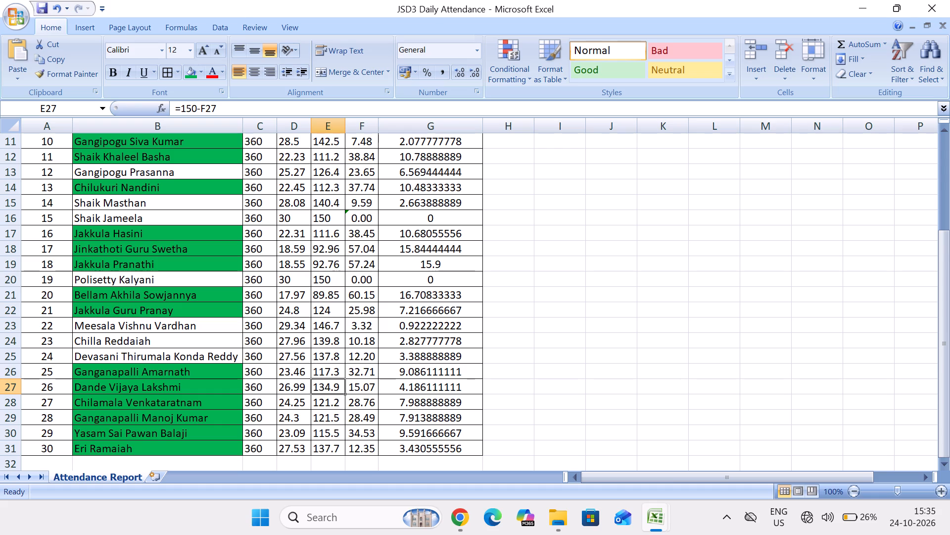
key("Left")
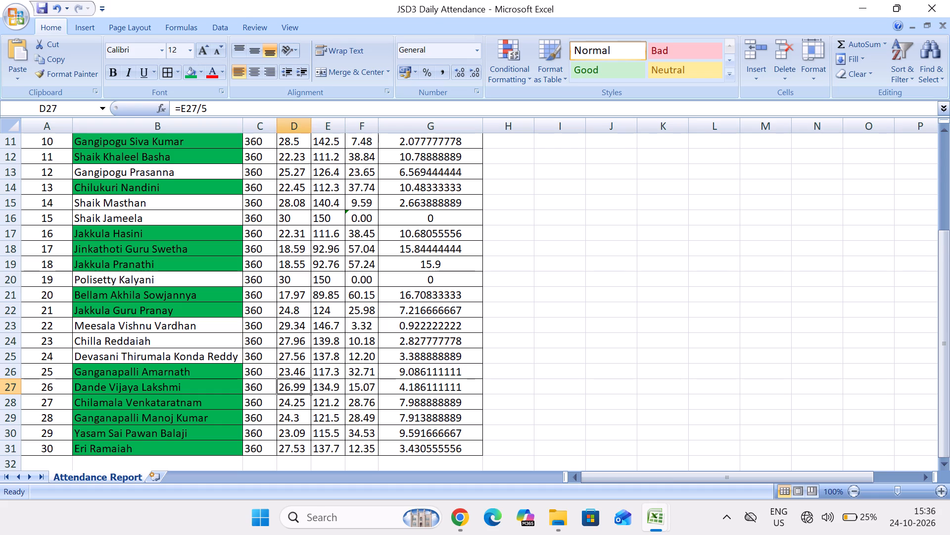
key("Up")
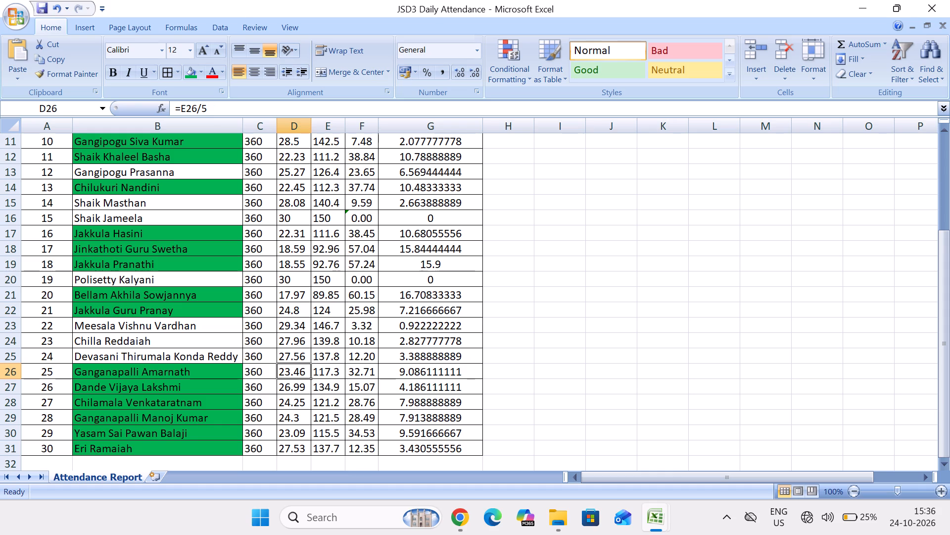
key("Up")
key("Up")
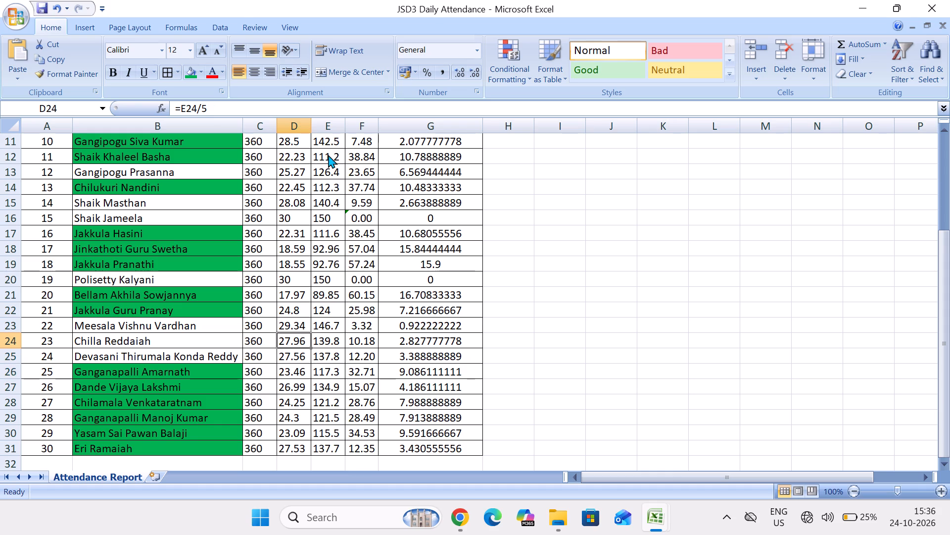
Check the P.D formulas from S.No 22 up to the column header, and recheck those for S.No 1 and 2.
key("Up")
key("Up")
key("Up")
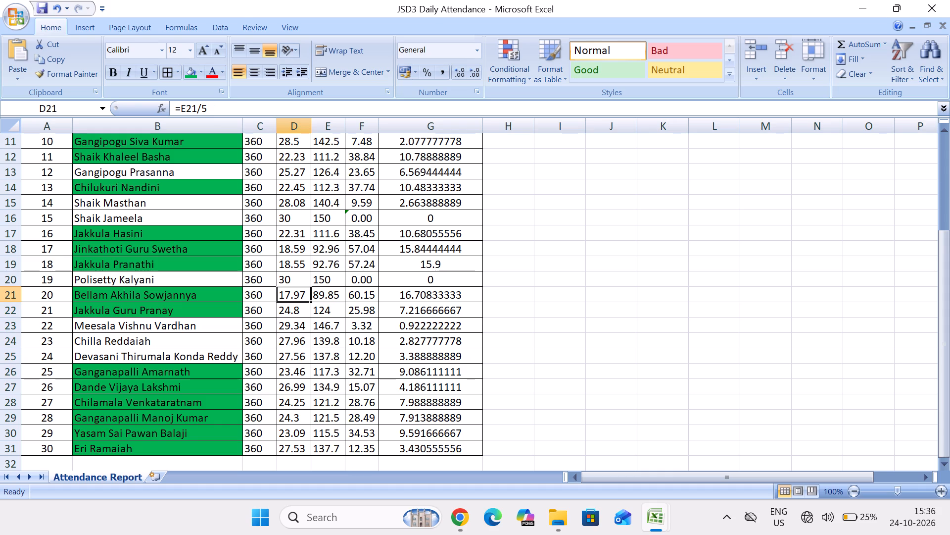
key("Up")
key("Up")
key("Up")
key("Up")
key("Up")
key("Up")
key("Up")
key("Up")
key("Up")
key("Up")
key("Up")
key("Up")
key("Up")
key("Up")
key("Up")
key("Up")
key("Up")
key("Up")
key("Up")
key("Up")
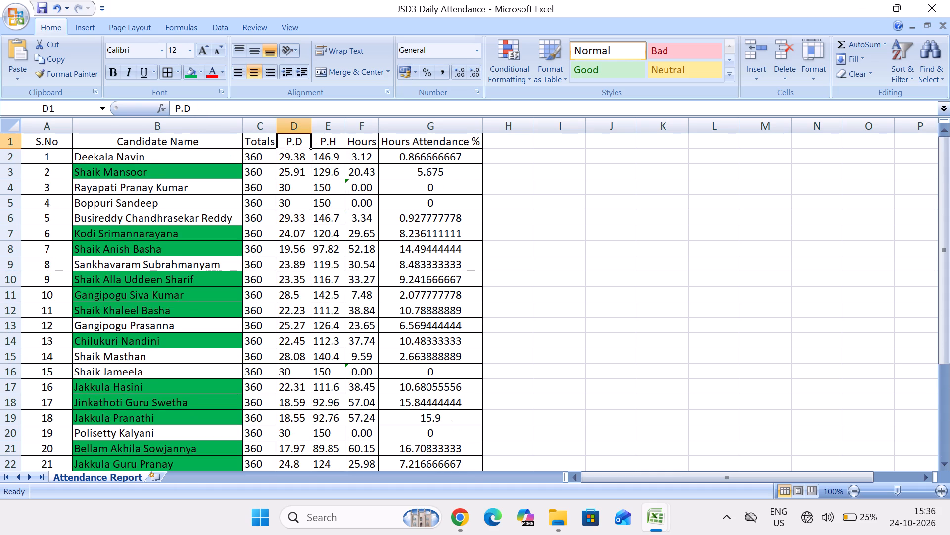
key("Down")
key("Down")
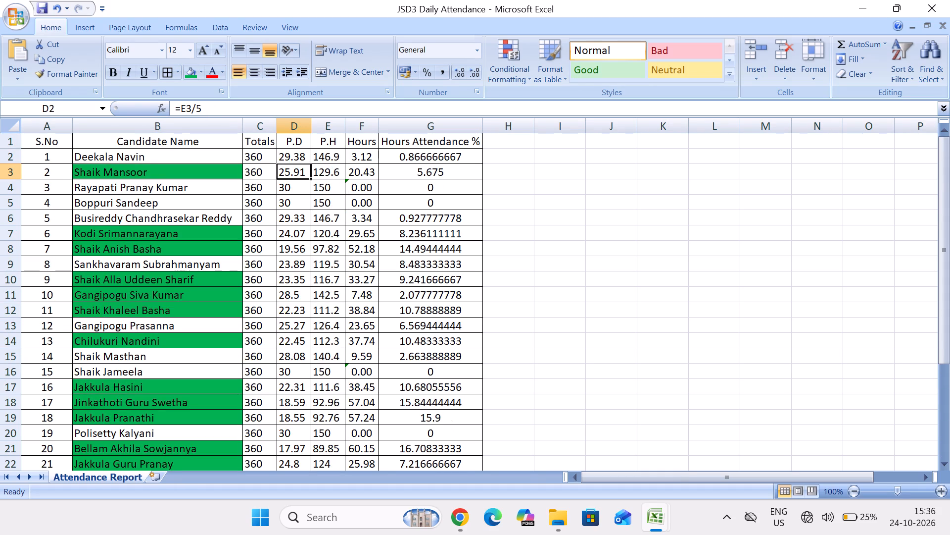